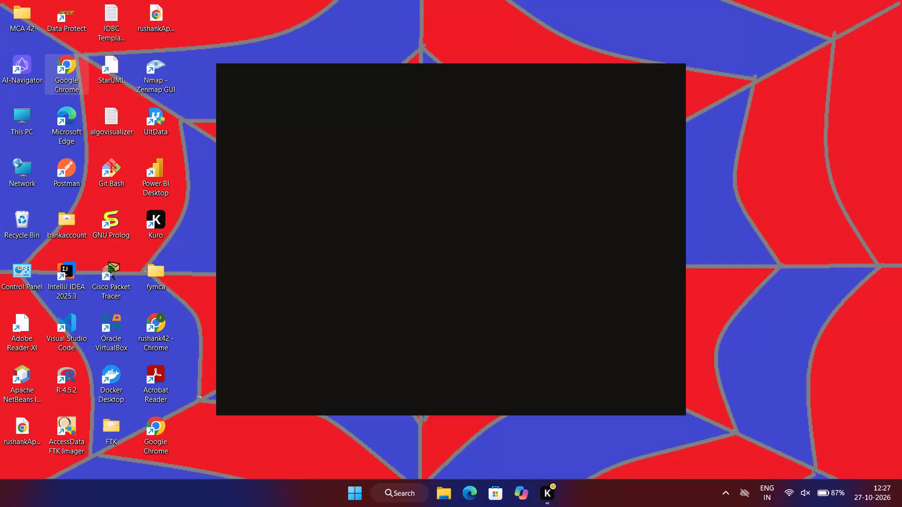
Start Google Chrome with the Person 1 profile, find Google Forms, and open the recent form "ObjectSense: AI-Powered Everyday Object Recognition".
double_click(66, 71)
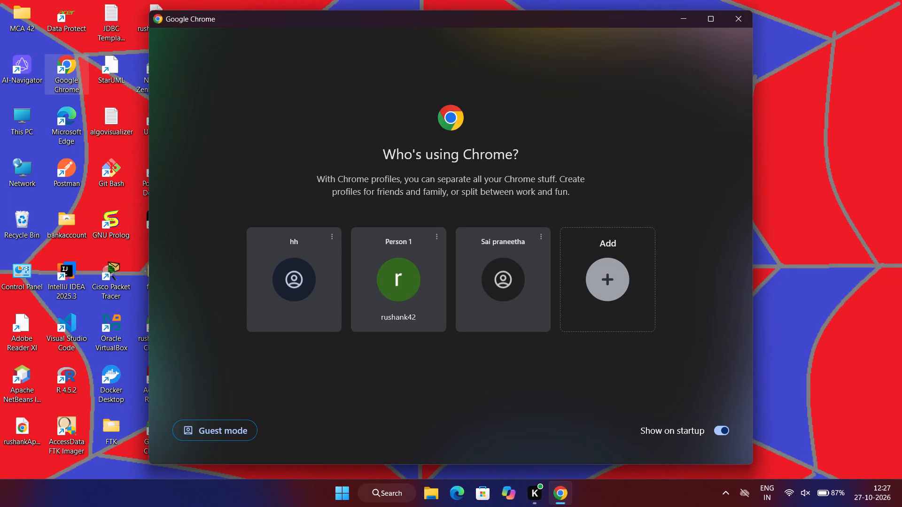
left_click(390, 301)
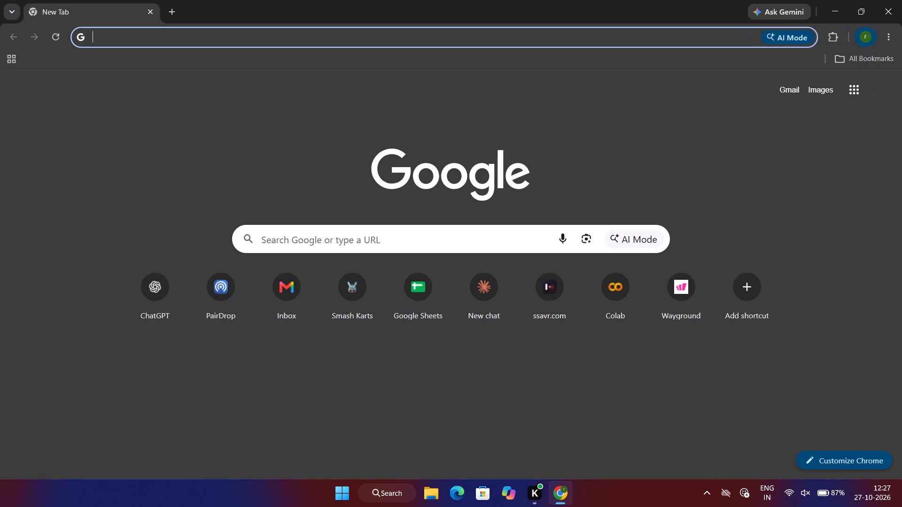
left_click(356, 244)
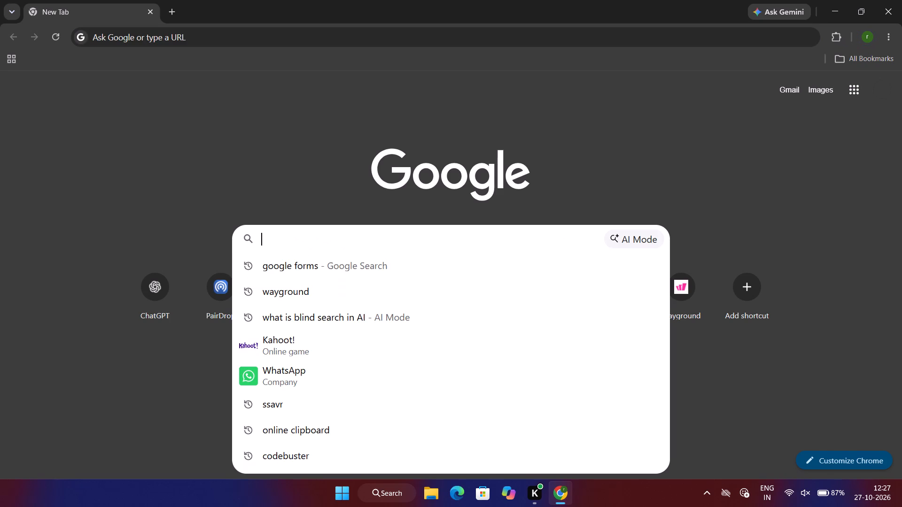
left_click(329, 269)
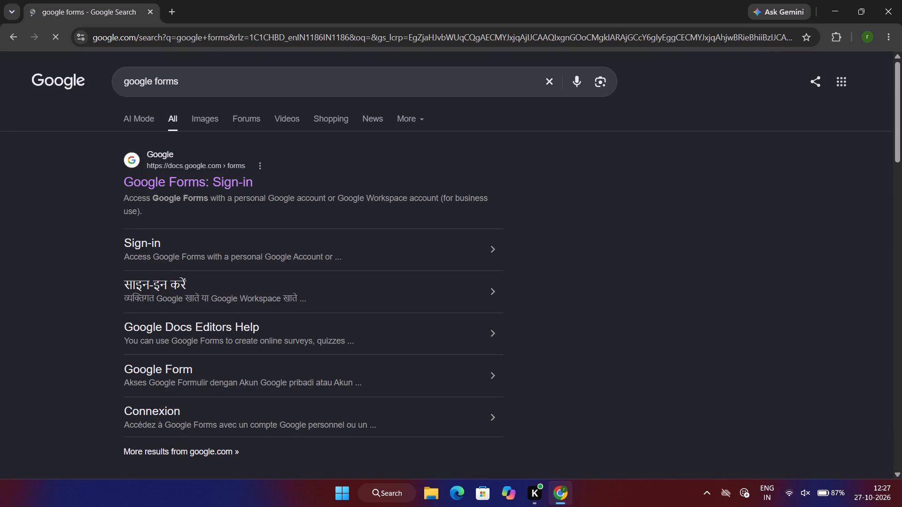
double_click(189, 182)
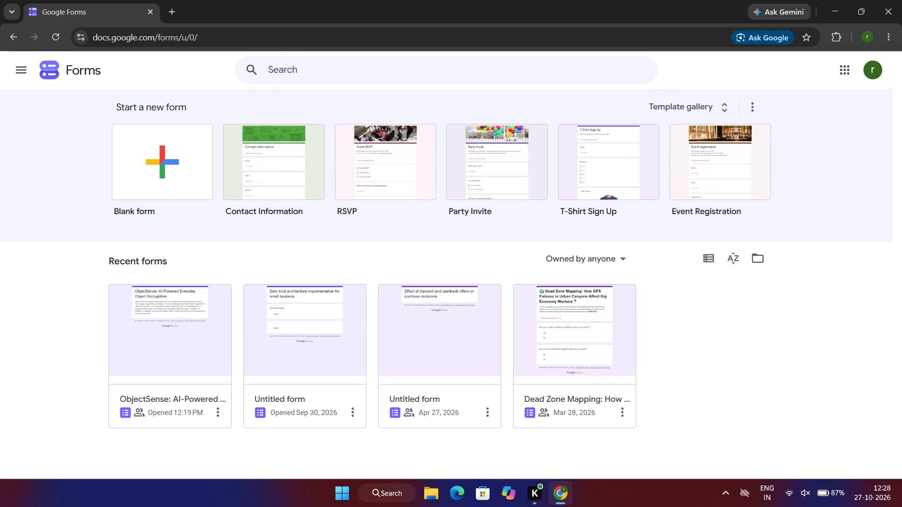
left_click(170, 400)
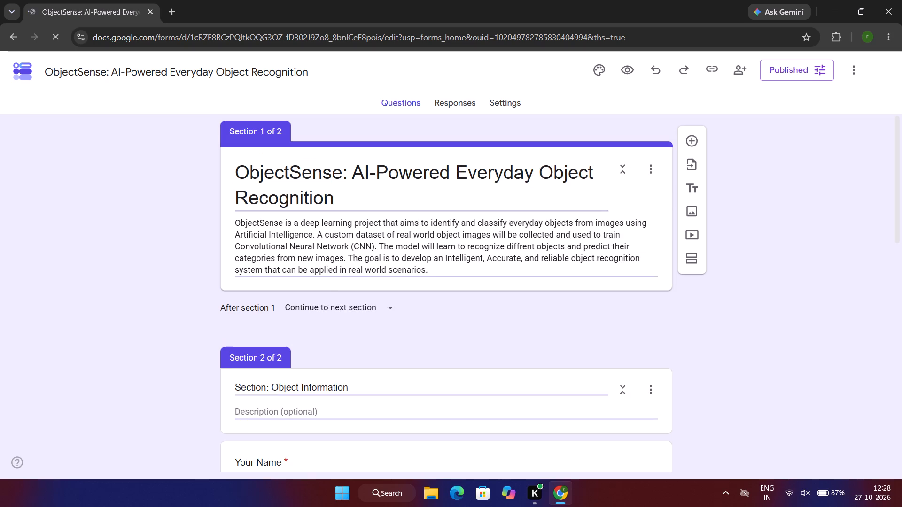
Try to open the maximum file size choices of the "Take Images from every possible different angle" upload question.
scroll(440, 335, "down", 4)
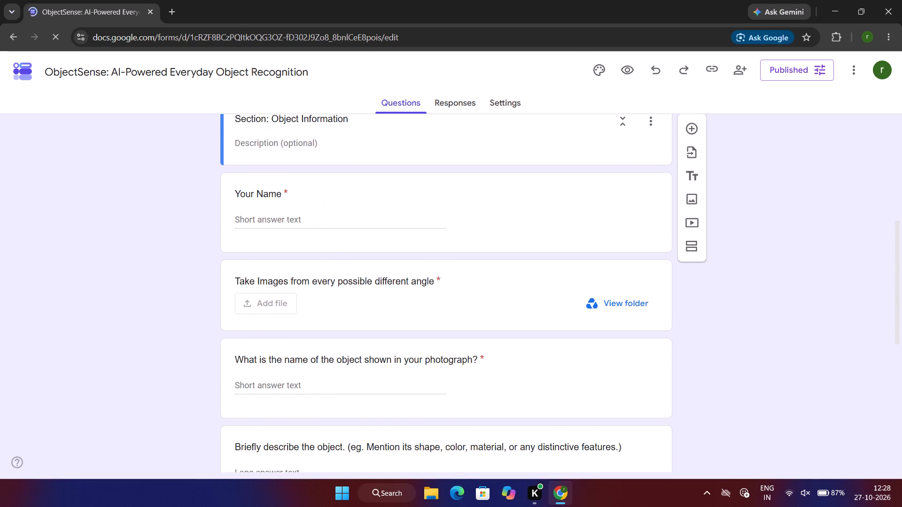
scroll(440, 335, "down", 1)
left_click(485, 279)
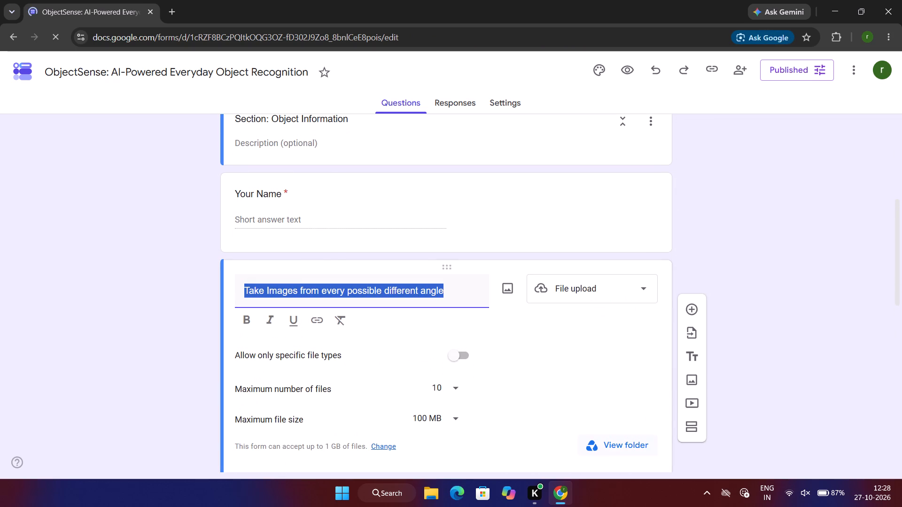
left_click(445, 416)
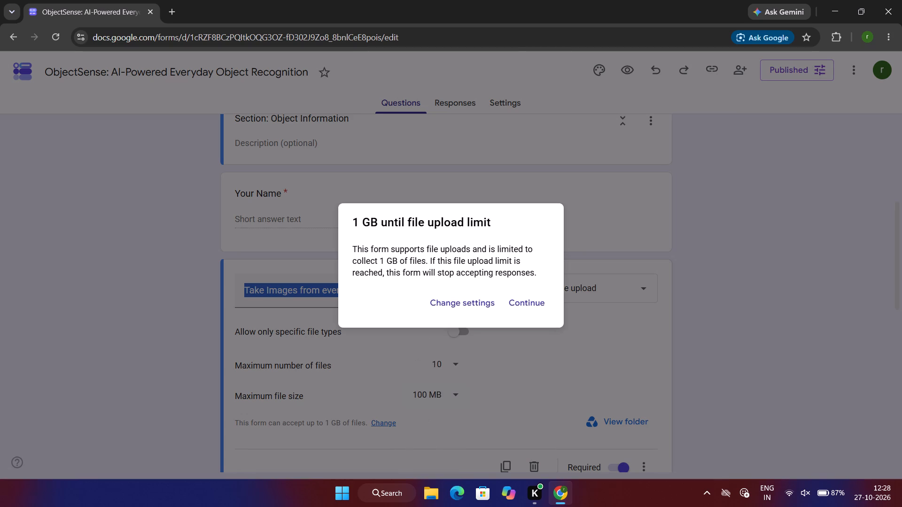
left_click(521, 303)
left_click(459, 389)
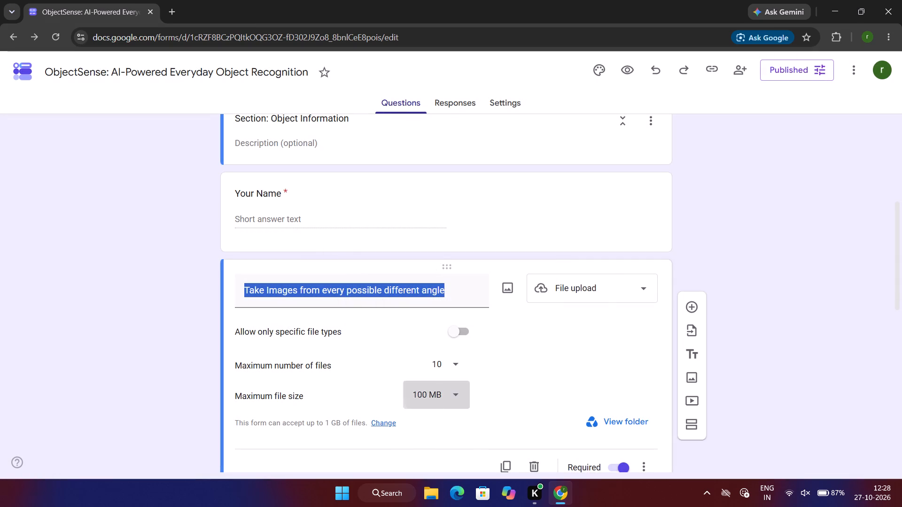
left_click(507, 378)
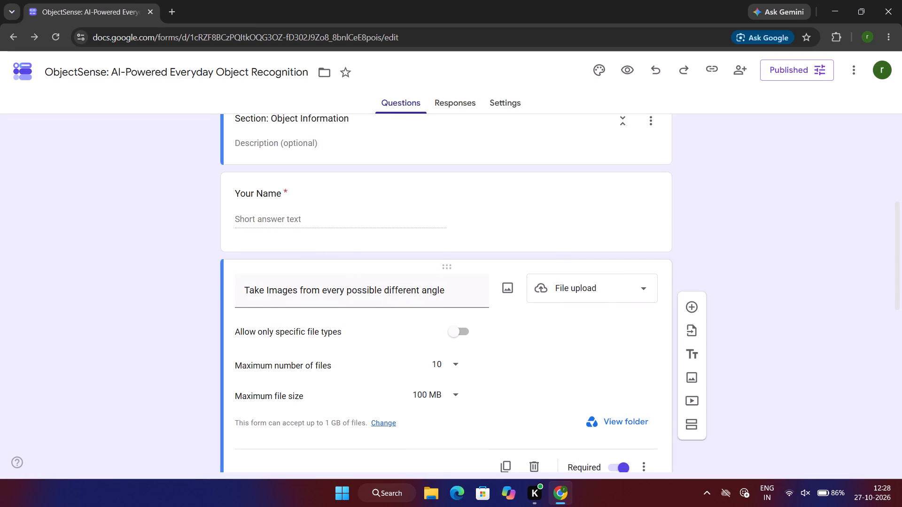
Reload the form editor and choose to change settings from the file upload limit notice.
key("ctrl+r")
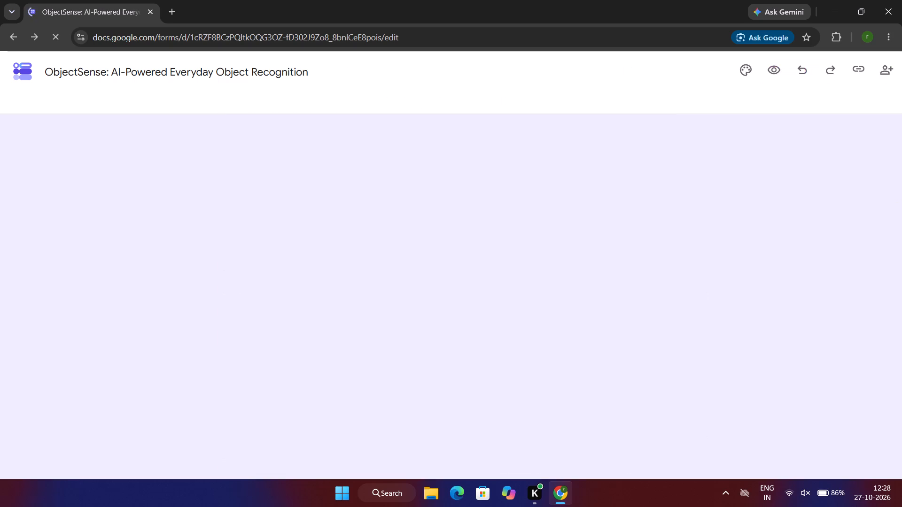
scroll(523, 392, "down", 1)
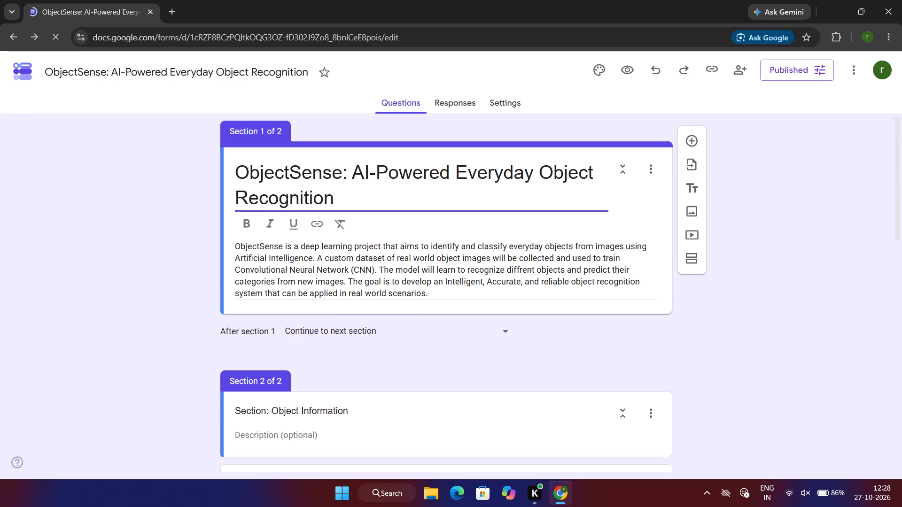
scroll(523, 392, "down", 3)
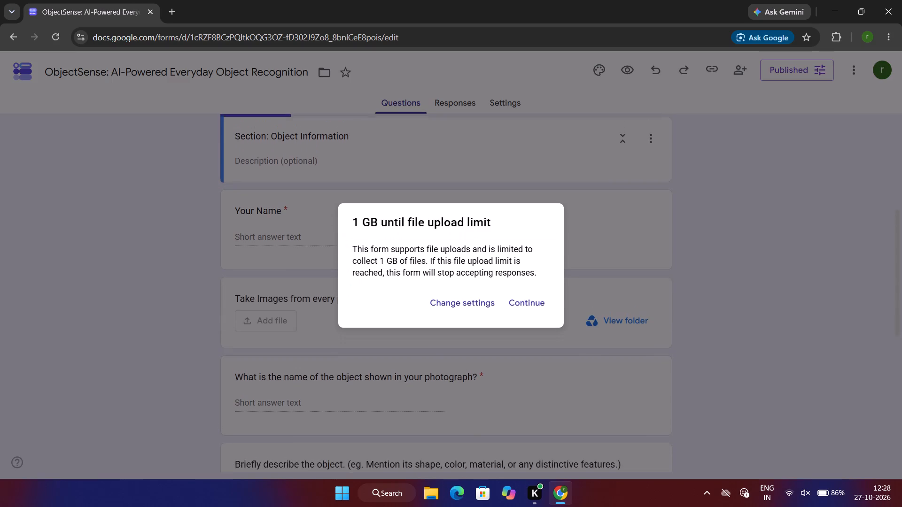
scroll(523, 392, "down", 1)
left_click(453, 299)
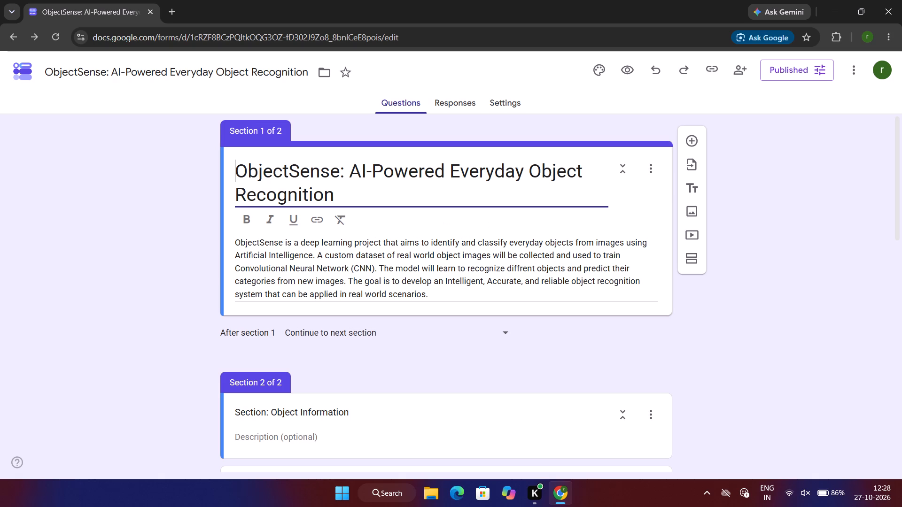
Examine the maximum file size choices of the "Take Images from every possible different angle" upload question.
scroll(453, 299, "down", 3)
scroll(453, 299, "right", 1)
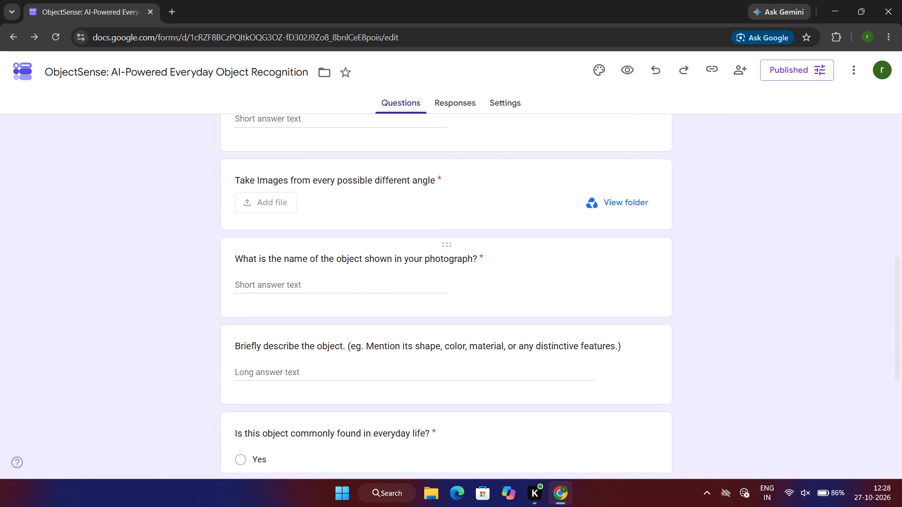
scroll(453, 299, "right", 1)
left_click(480, 201)
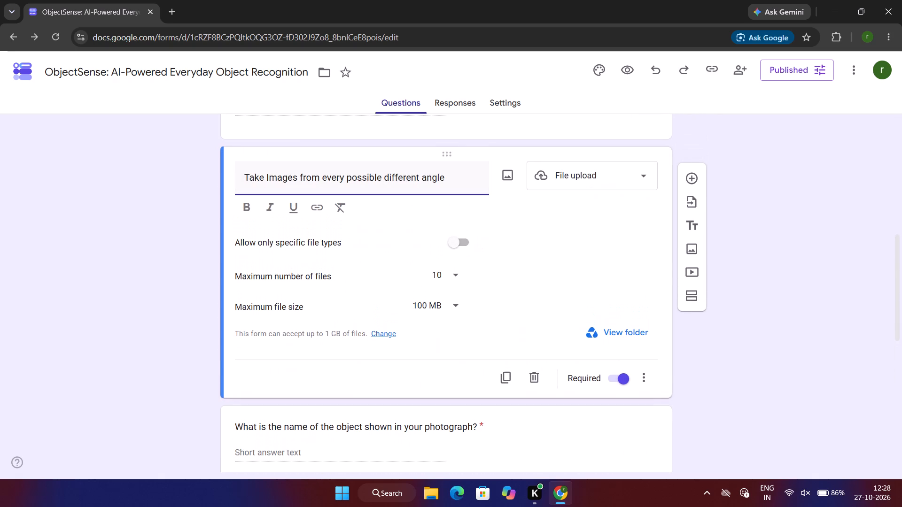
left_click(452, 304)
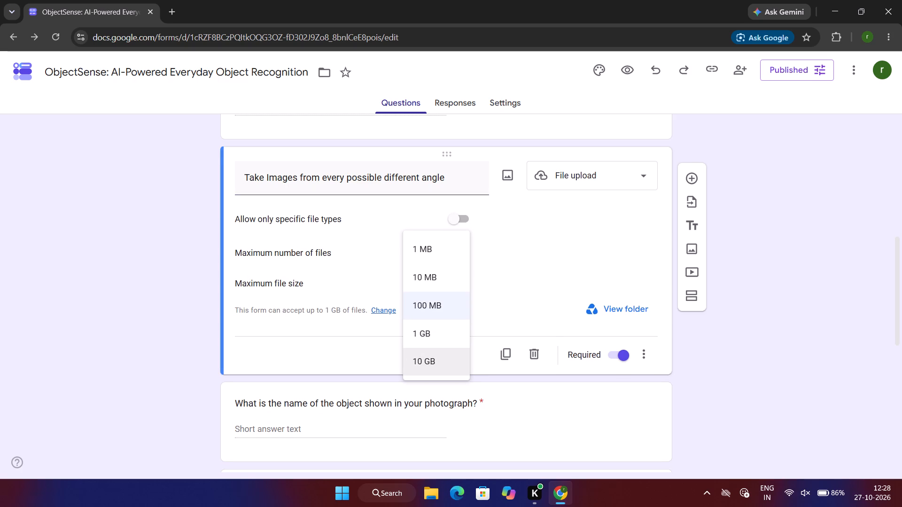
left_click(568, 260)
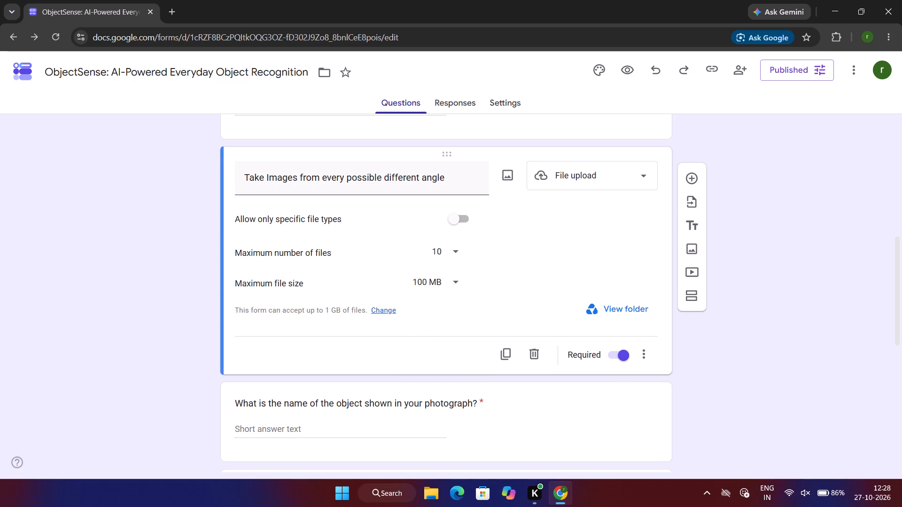
left_click(851, 69)
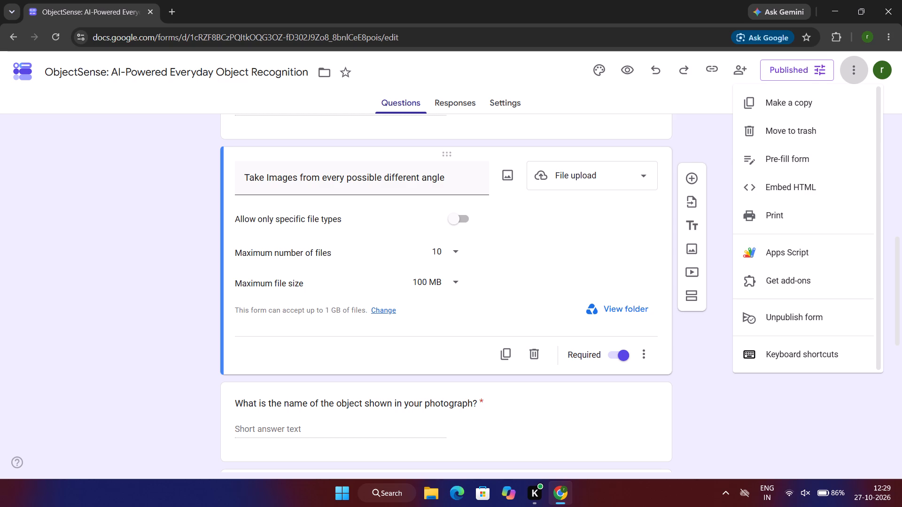
left_click(432, 277)
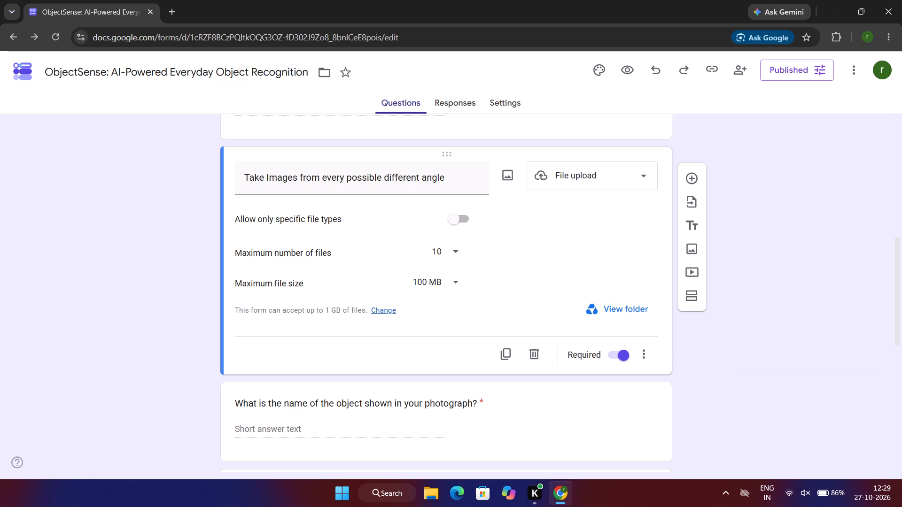
left_click(432, 277)
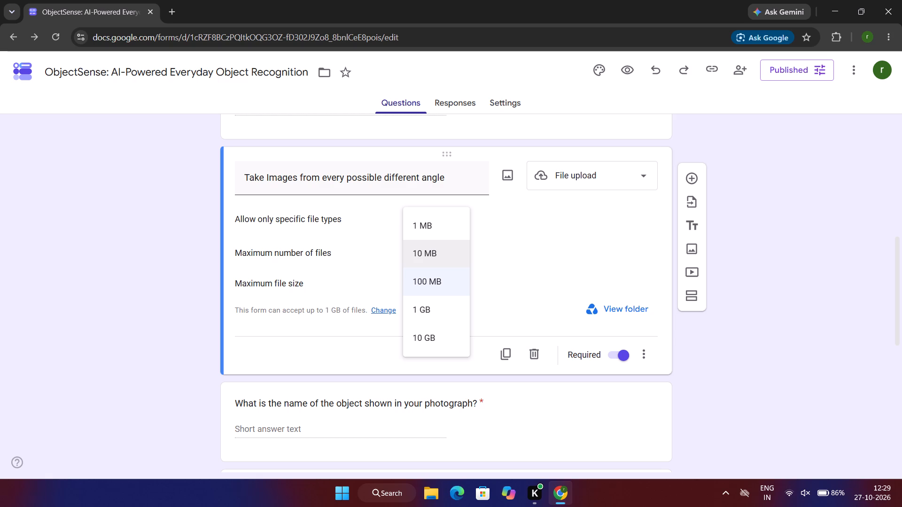
Follow the question's link for changing the form's upload limit and set the total size limit for all uploaded files to 1 TB.
left_click(382, 313)
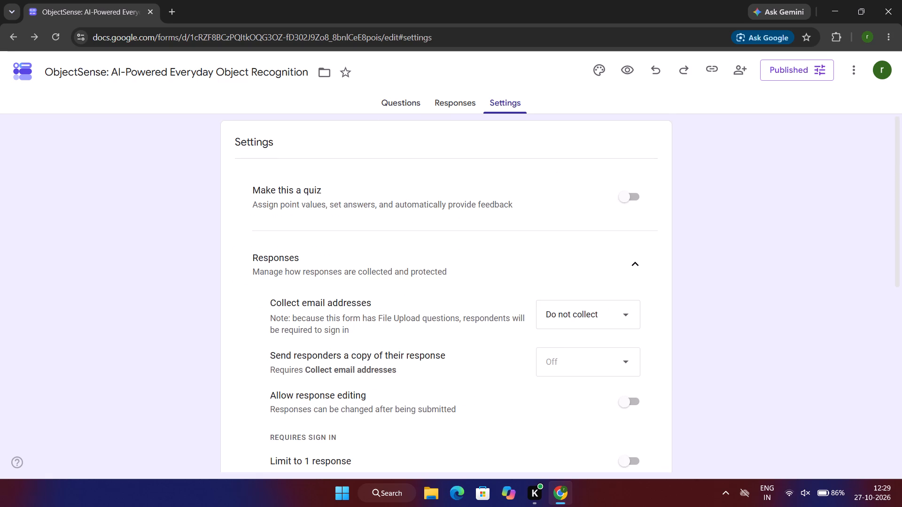
scroll(415, 361, "down", 4)
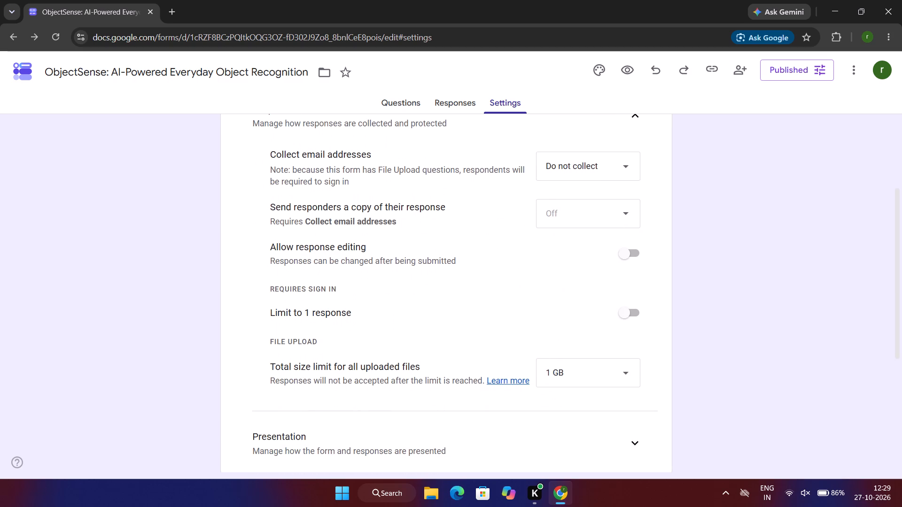
left_click(628, 373)
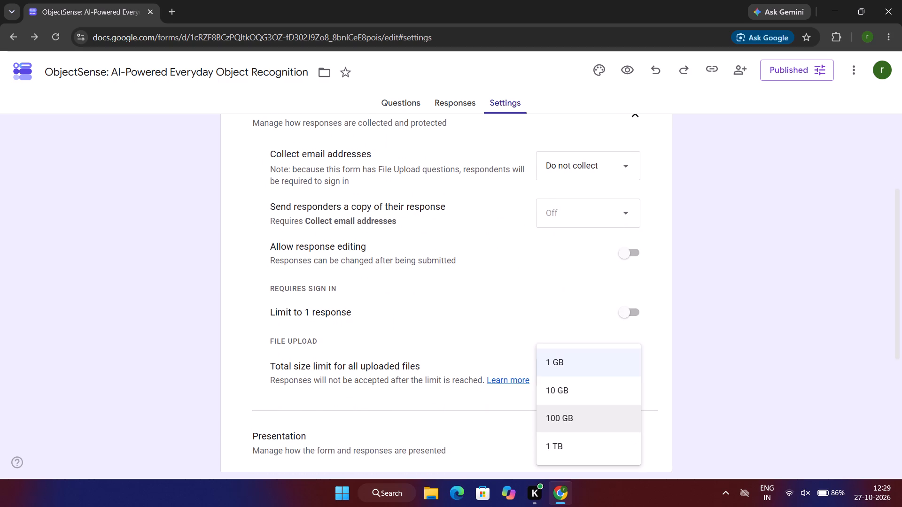
left_click(562, 451)
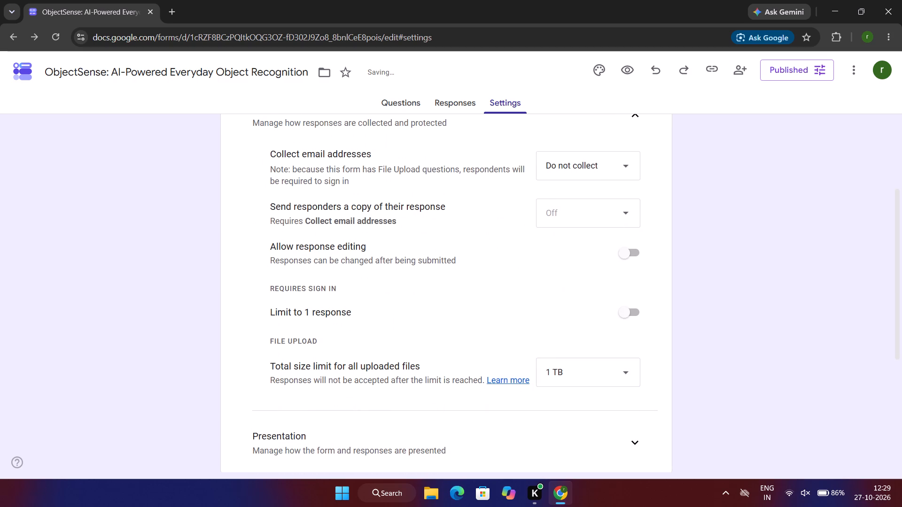
left_click(616, 371)
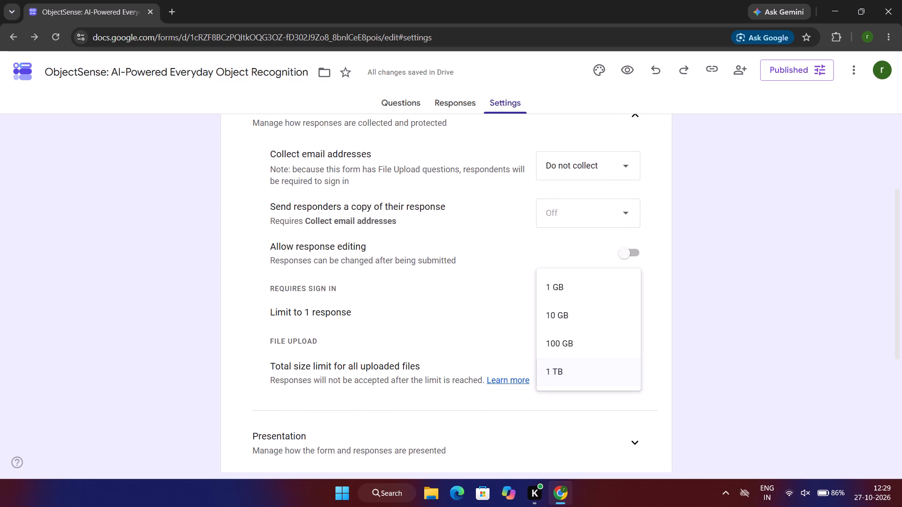
left_click(584, 365)
Review the form's other settings and its published options, leaving the published options without saving.
scroll(506, 333, "down", 4)
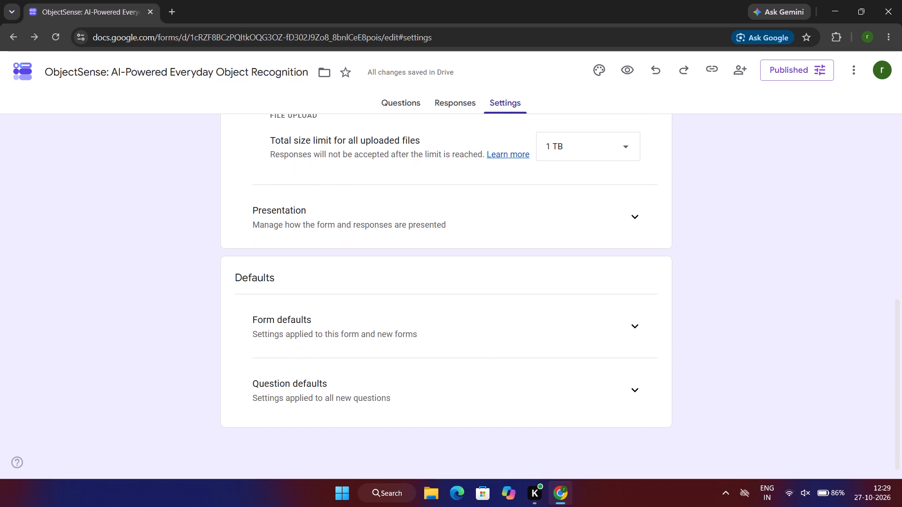
scroll(443, 291, "up", 4)
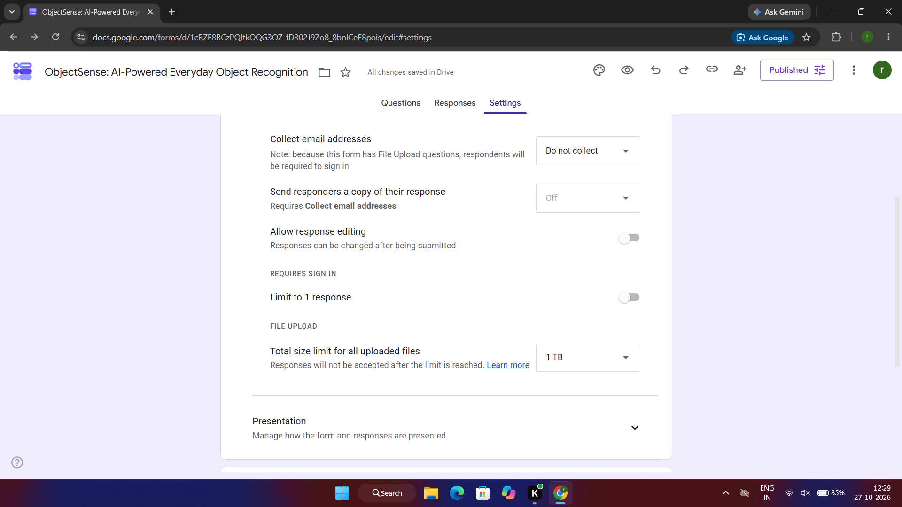
scroll(430, 221, "up", 7)
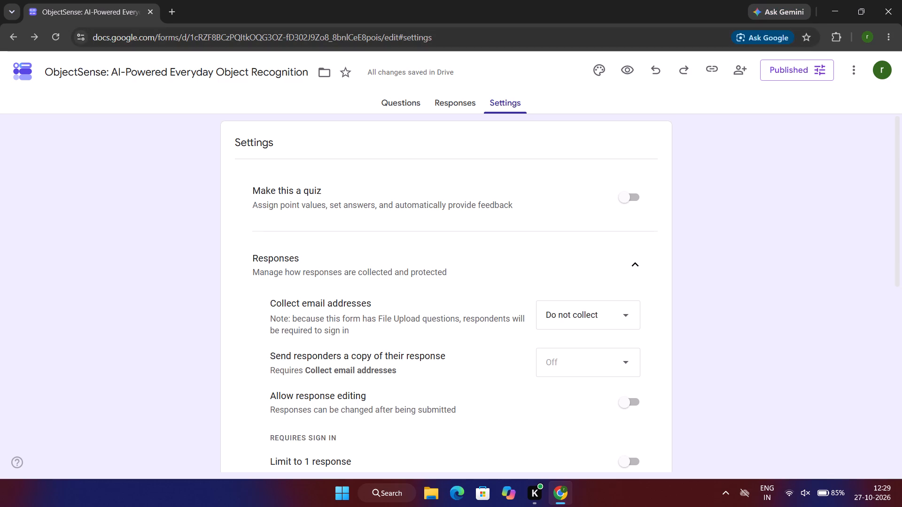
left_click(788, 72)
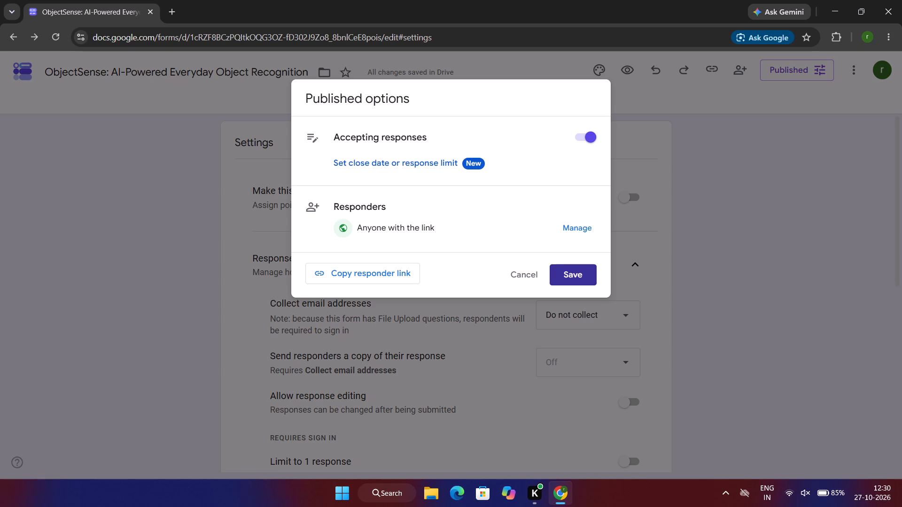
left_click(520, 276)
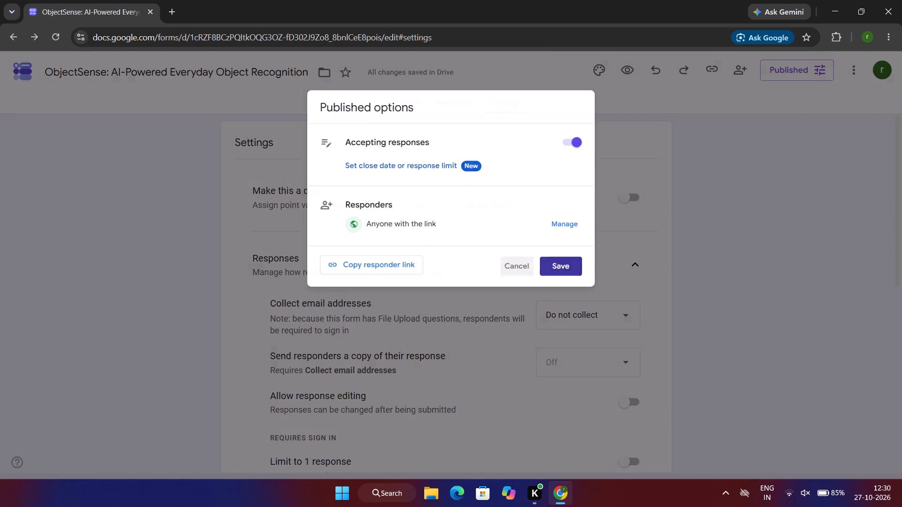
scroll(434, 224, "up", 11)
scroll(434, 224, "down", 12)
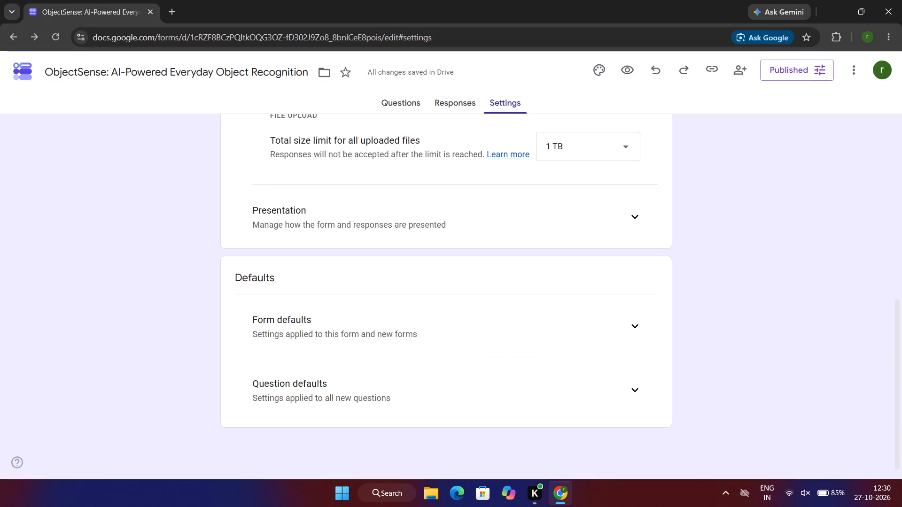
Open a preview of the form in a new tab and return to the editor.
left_click(623, 68)
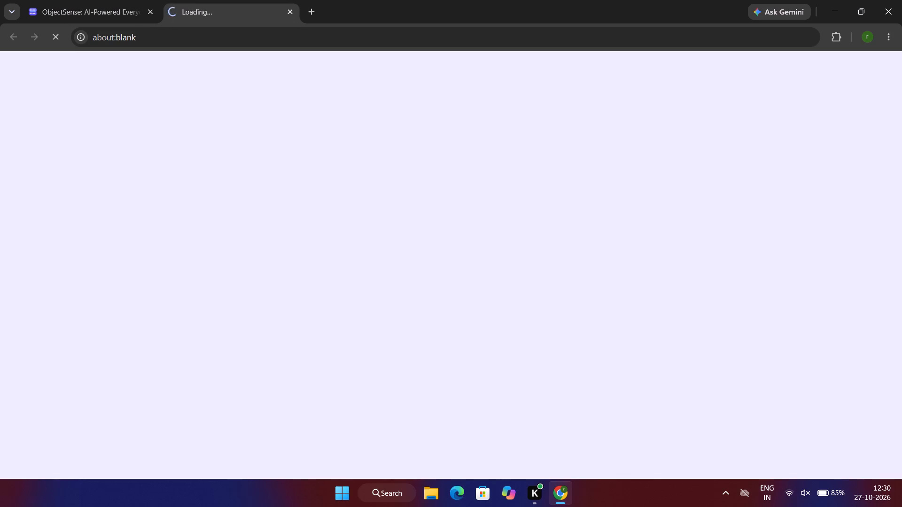
left_click(59, 1)
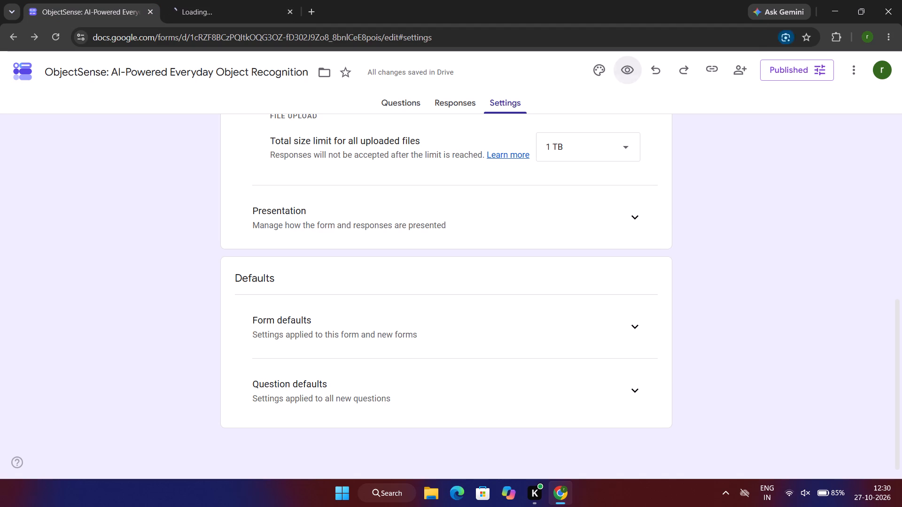
Switch to the tab holding the form's preview.
left_click(188, 3)
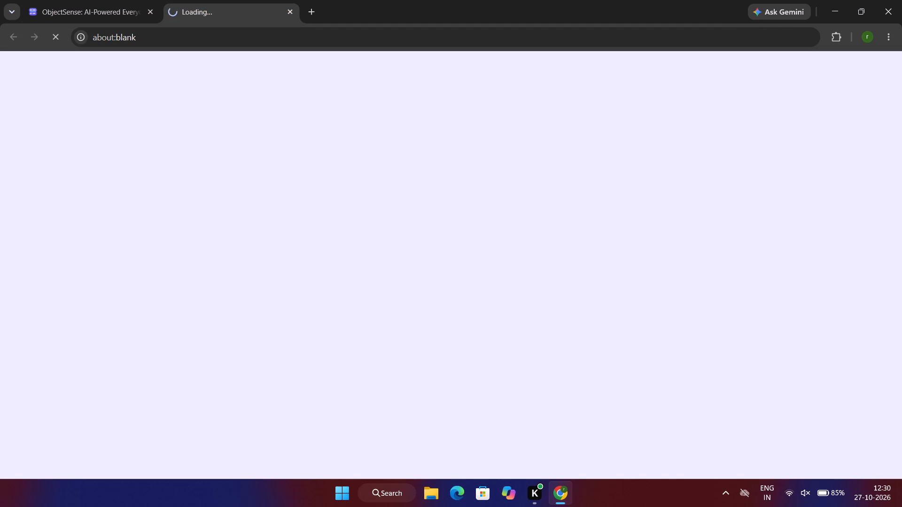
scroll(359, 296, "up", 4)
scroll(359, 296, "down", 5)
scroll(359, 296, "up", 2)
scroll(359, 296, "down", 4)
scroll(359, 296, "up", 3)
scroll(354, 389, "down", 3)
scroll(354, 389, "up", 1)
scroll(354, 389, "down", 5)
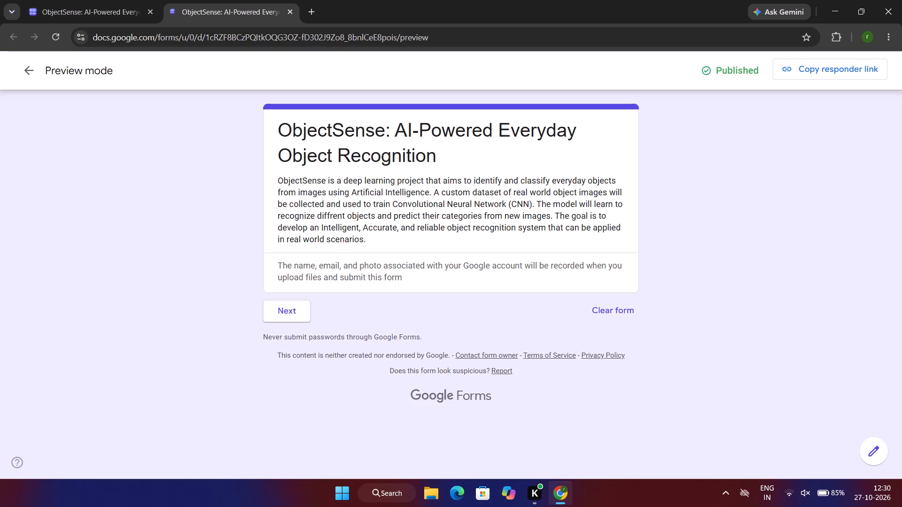
Advance the form preview from the introduction page to the Object Information section.
left_click(282, 309)
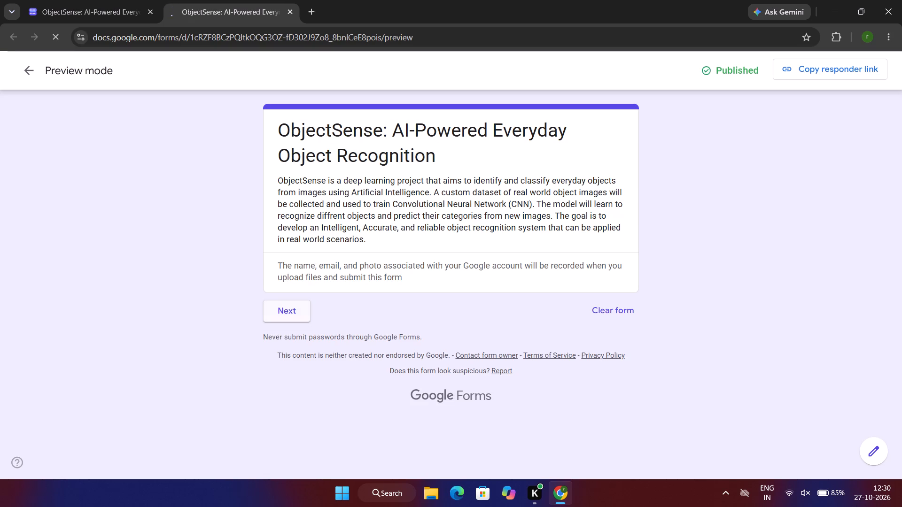
scroll(326, 298, "down", 4)
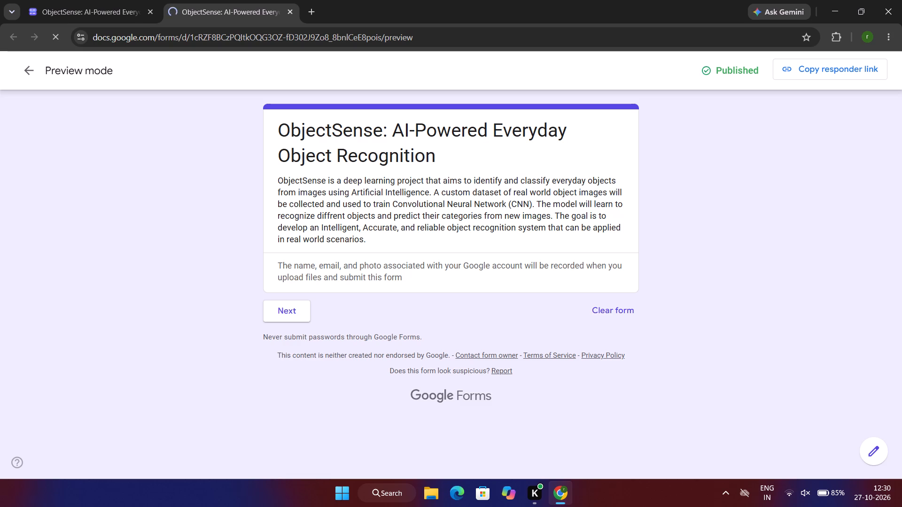
left_click_drag(433, 189, 483, 265)
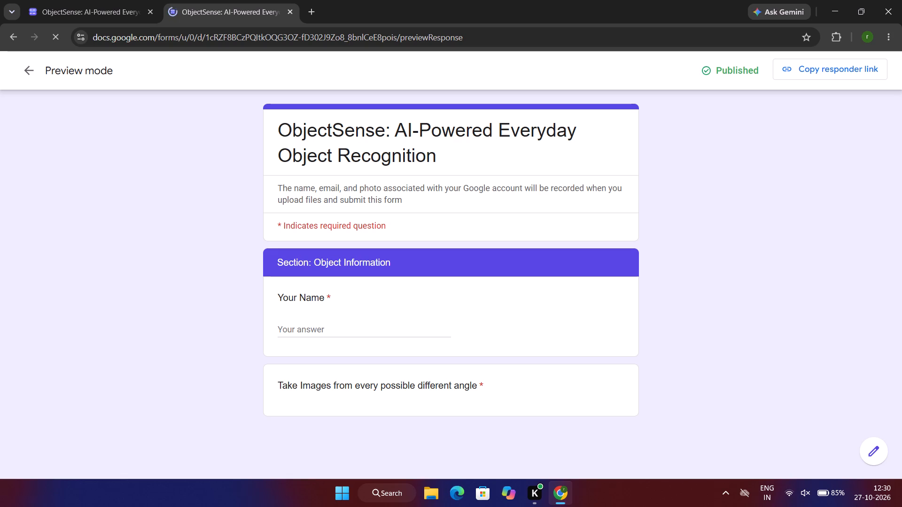
Answer the required "Your Name" question in the Object Information section with "sanchit".
left_click(349, 332)
left_click(287, 333)
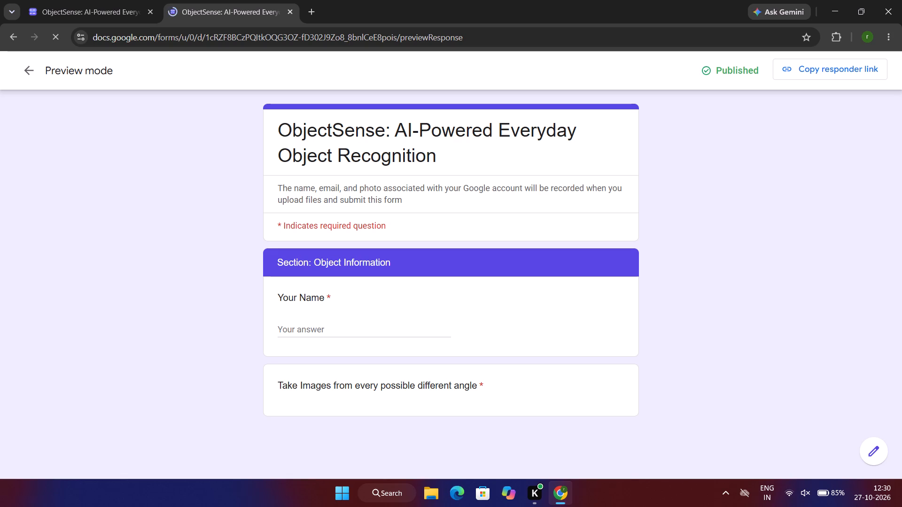
double_click(293, 334)
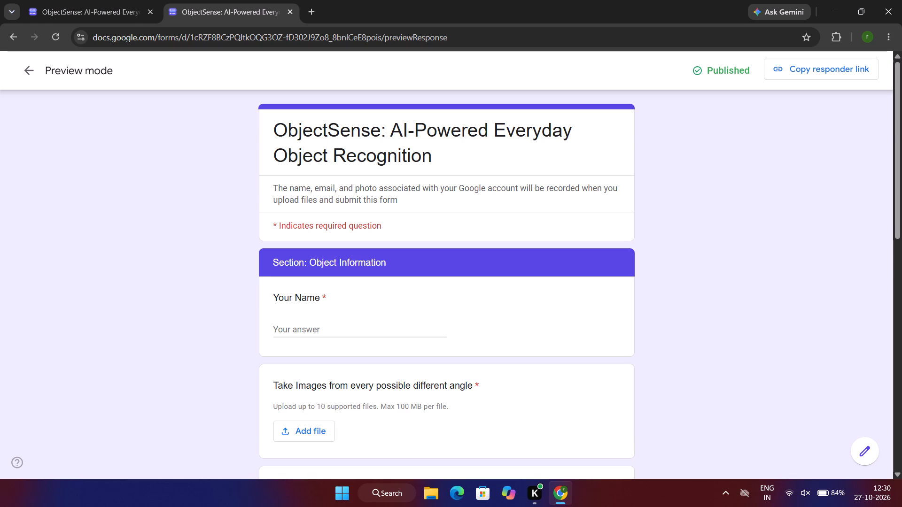
left_click(293, 332)
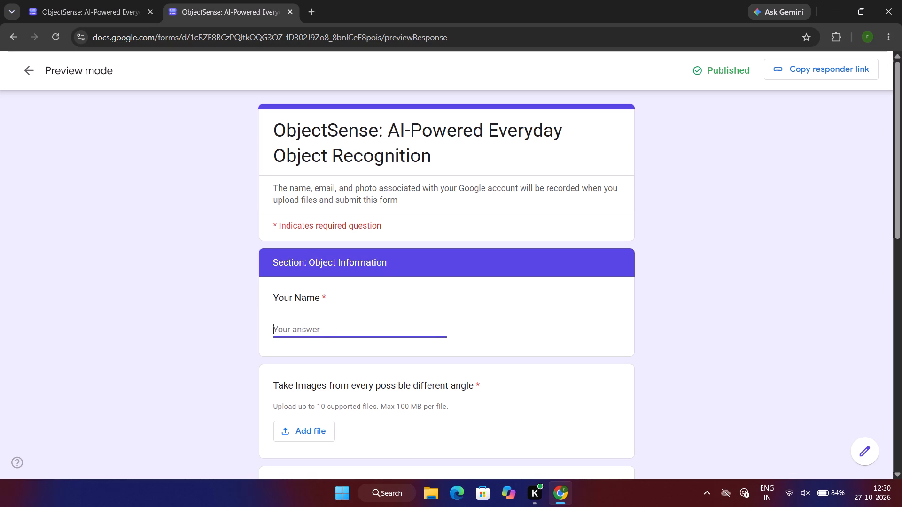
type("sa")
type("nchit")
scroll(338, 411, "down", 2)
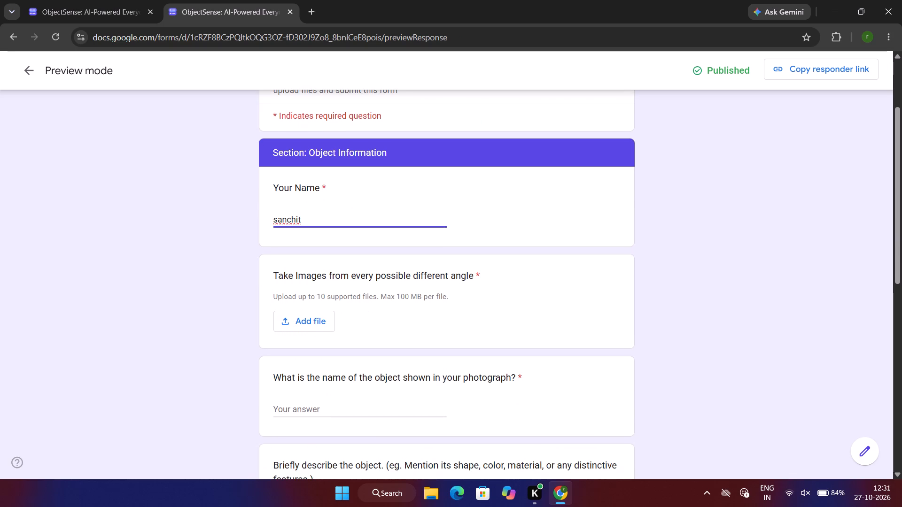
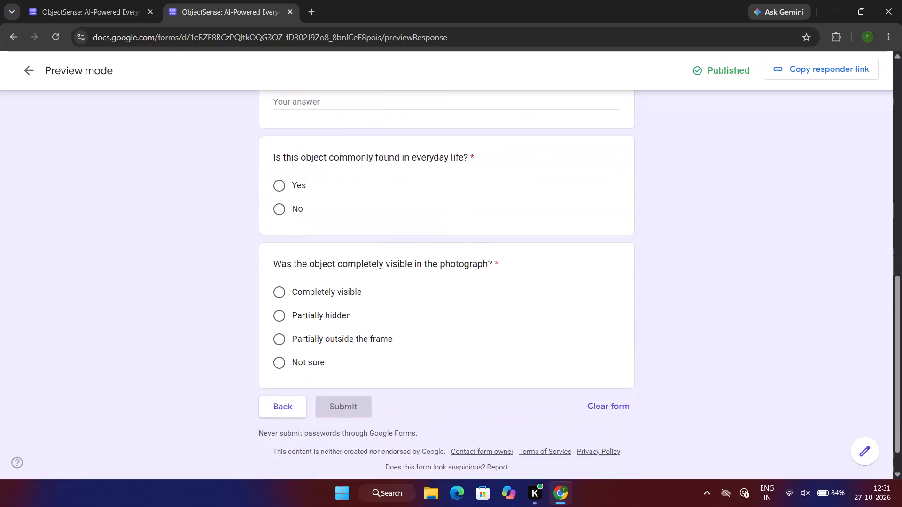
Answer the required question on whether the object was completely visible in the photograph with "Partially hidden".
scroll(407, 375, "down", 2)
scroll(407, 375, "up", 1)
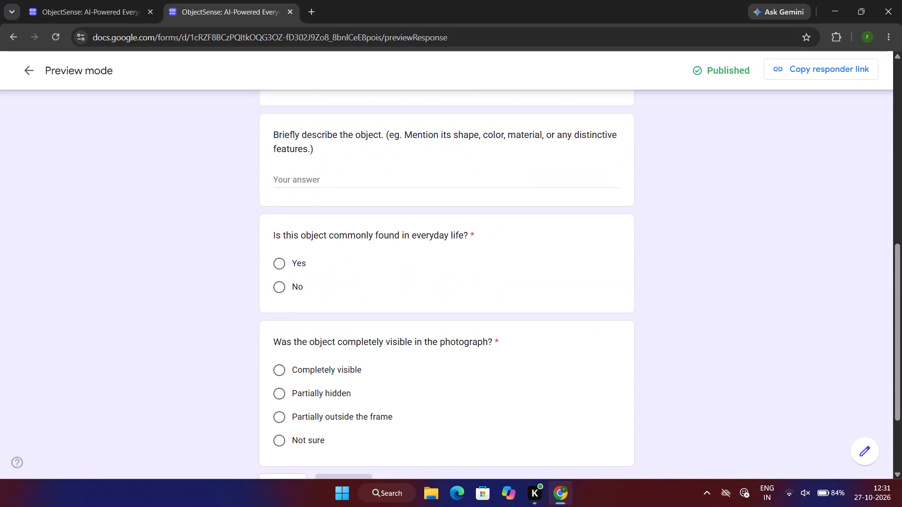
scroll(407, 375, "up", 4)
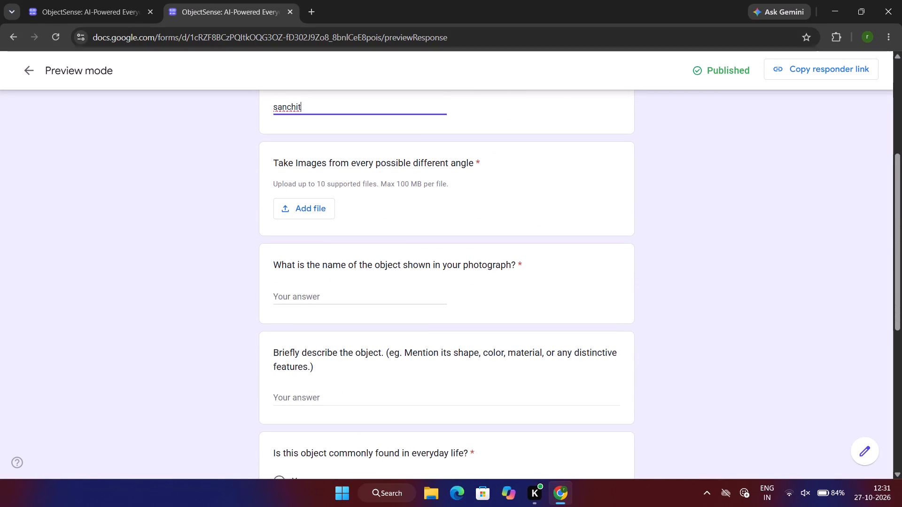
scroll(407, 375, "up", 1)
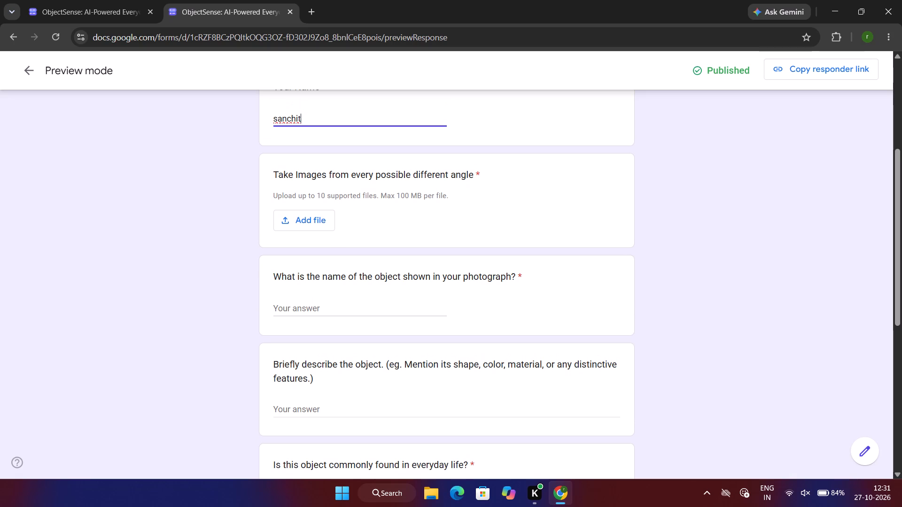
scroll(363, 367, "up", 1)
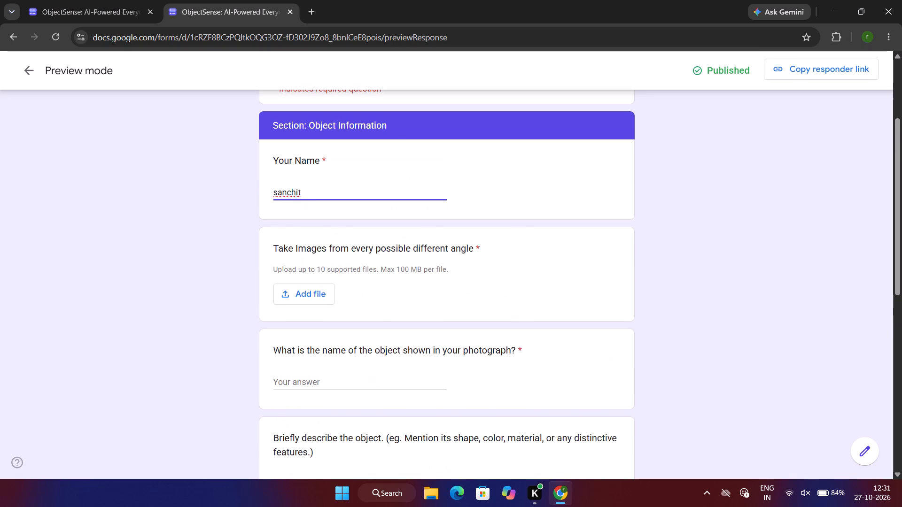
scroll(314, 371, "down", 8)
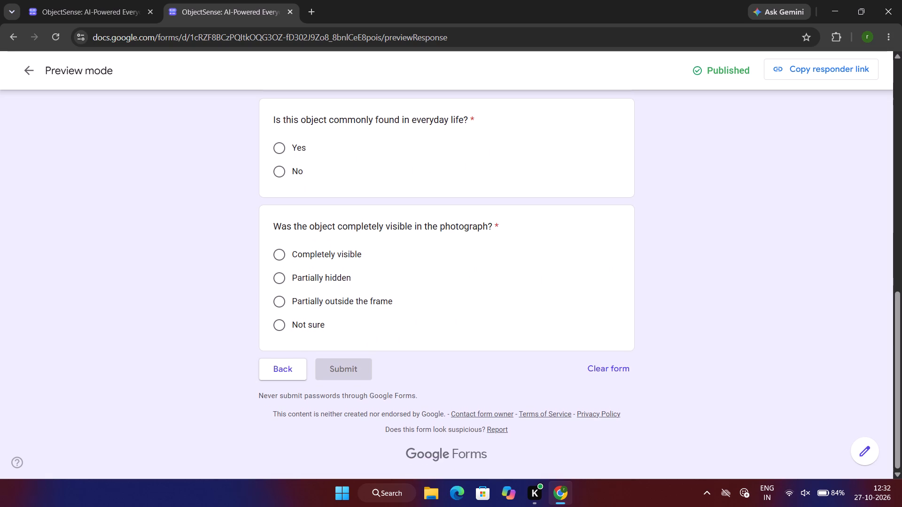
left_click(277, 277)
Answer the required question on whether the object is commonly found in everyday life with "No".
scroll(277, 277, "up", 1)
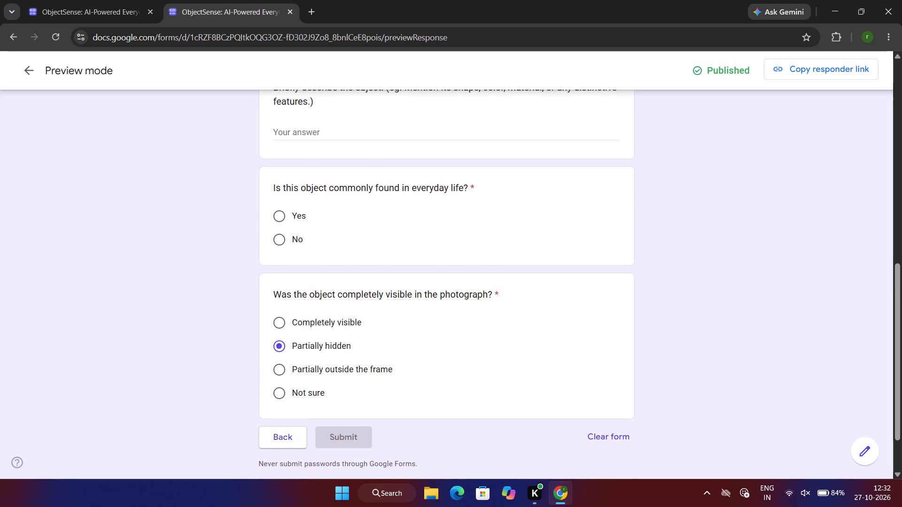
left_click(276, 236)
Review the Object Information section's questions and open the answer for the brief object description.
scroll(276, 236, "up", 2)
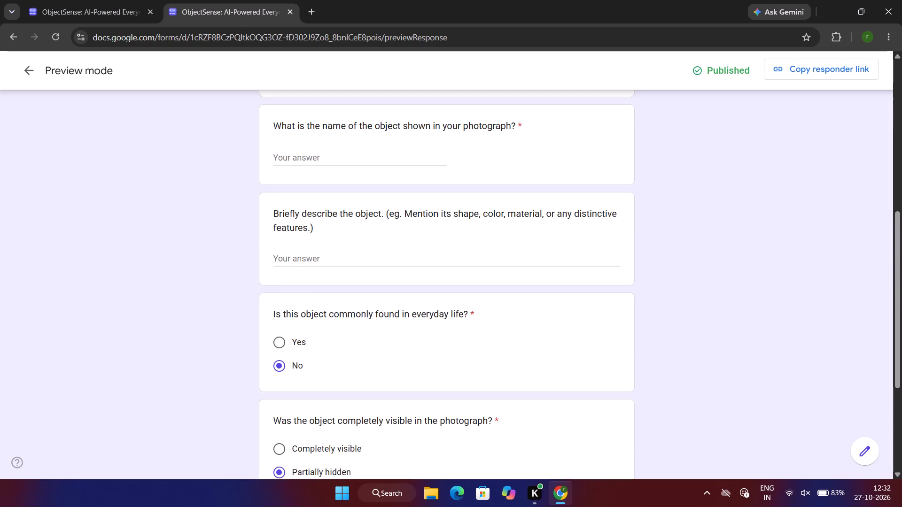
left_click(330, 251)
left_click(329, 261)
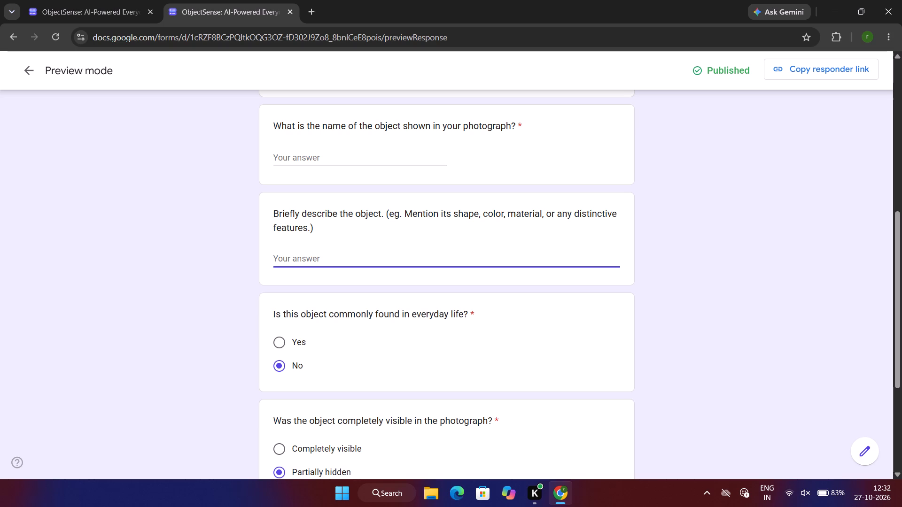
key("BackSpace")
scroll(329, 261, "up", 5)
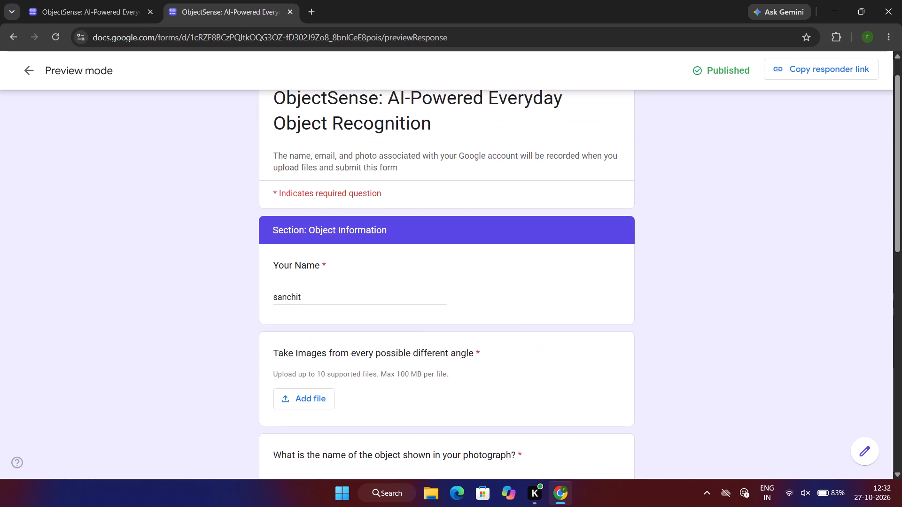
scroll(329, 261, "down", 8)
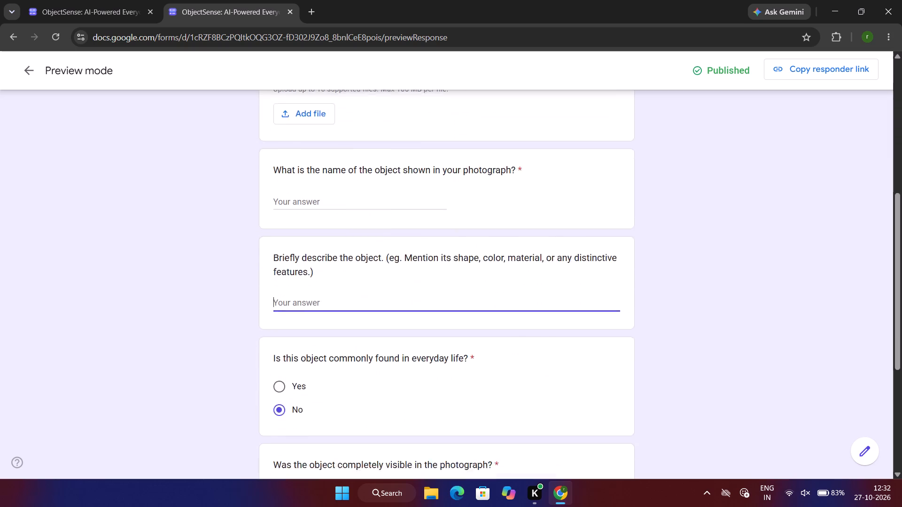
scroll(329, 261, "down", 9)
scroll(329, 261, "up", 18)
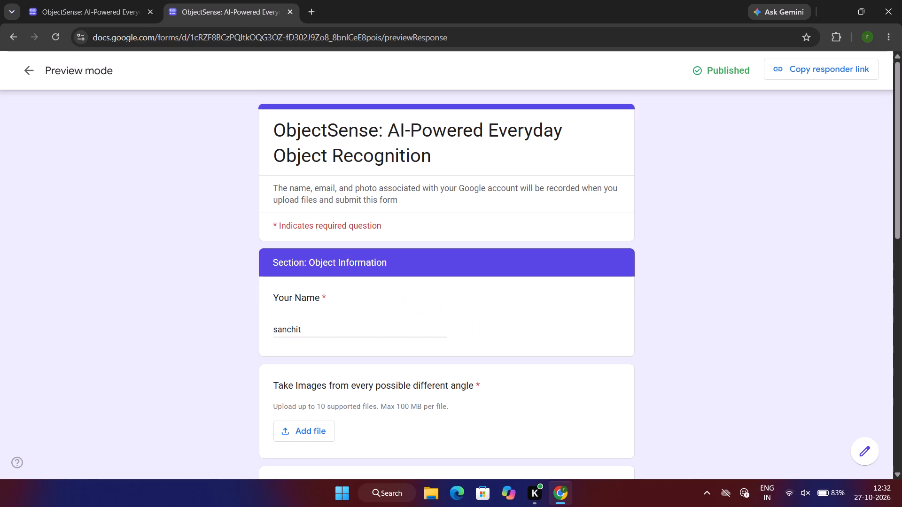
scroll(319, 377, "down", 5)
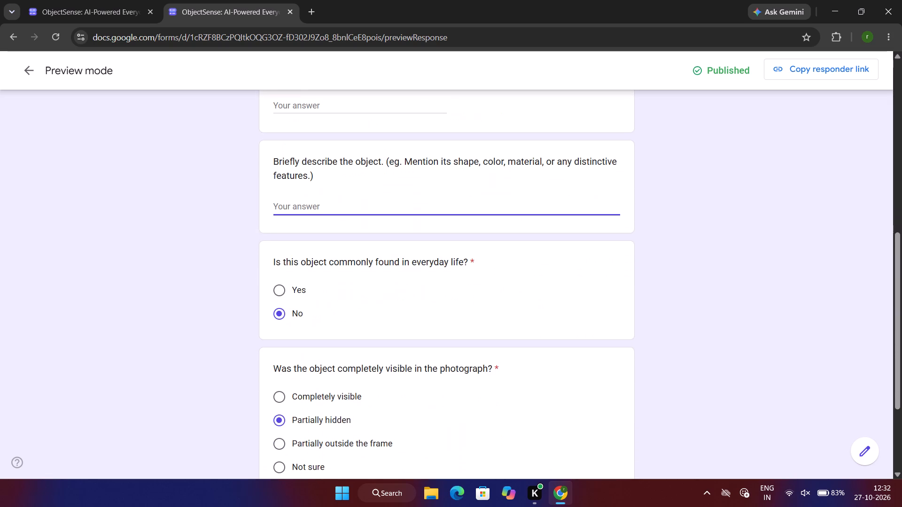
left_click(334, 208)
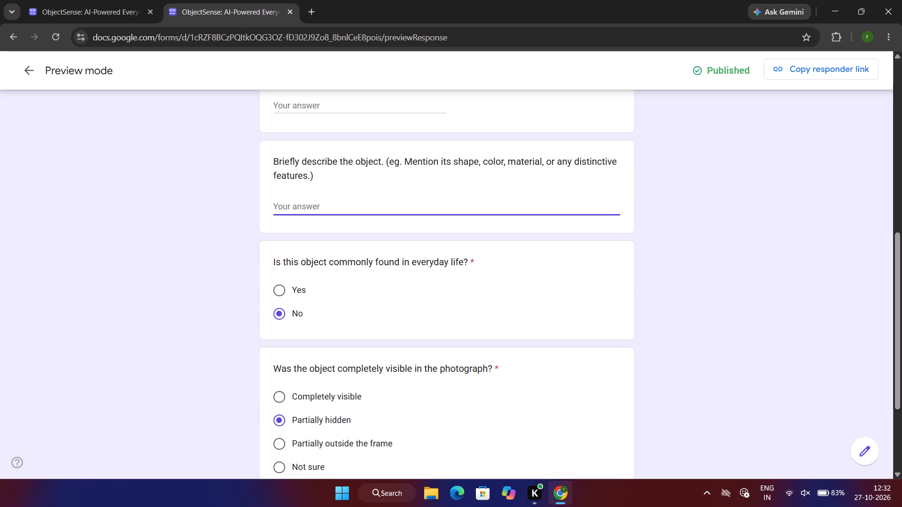
scroll(334, 208, "right", 1)
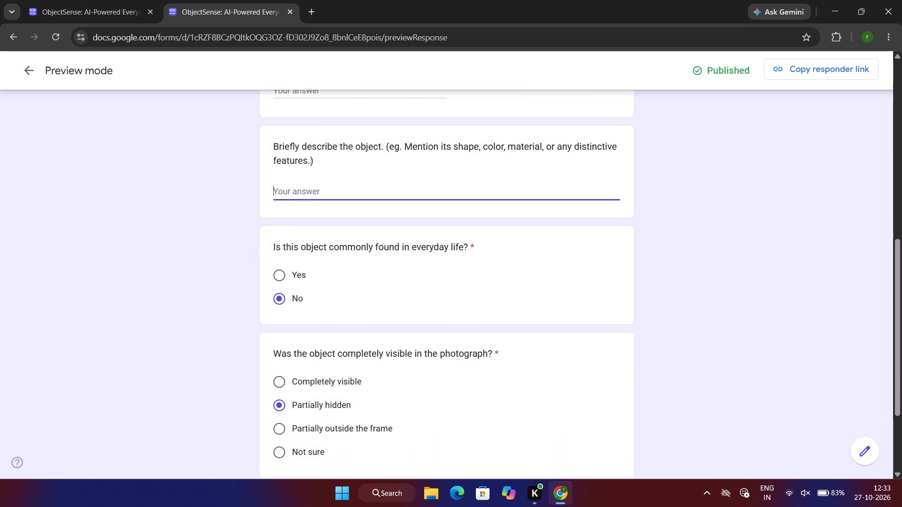
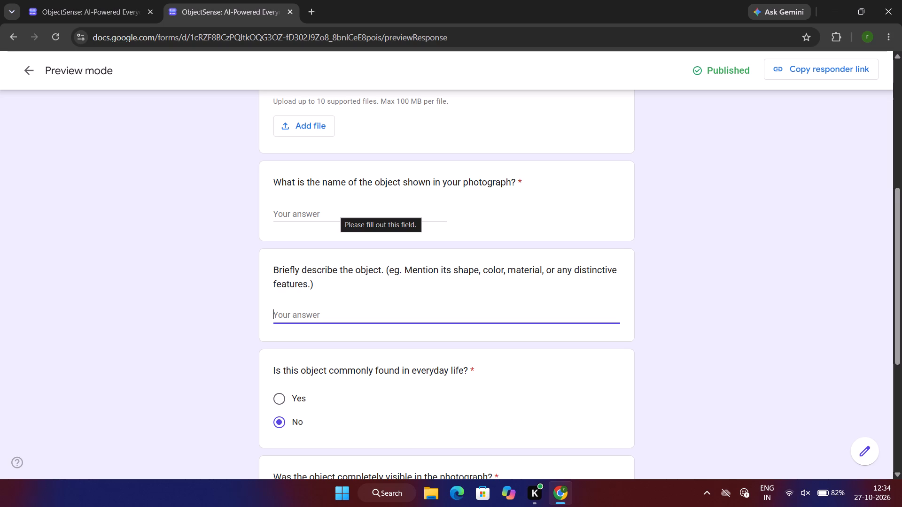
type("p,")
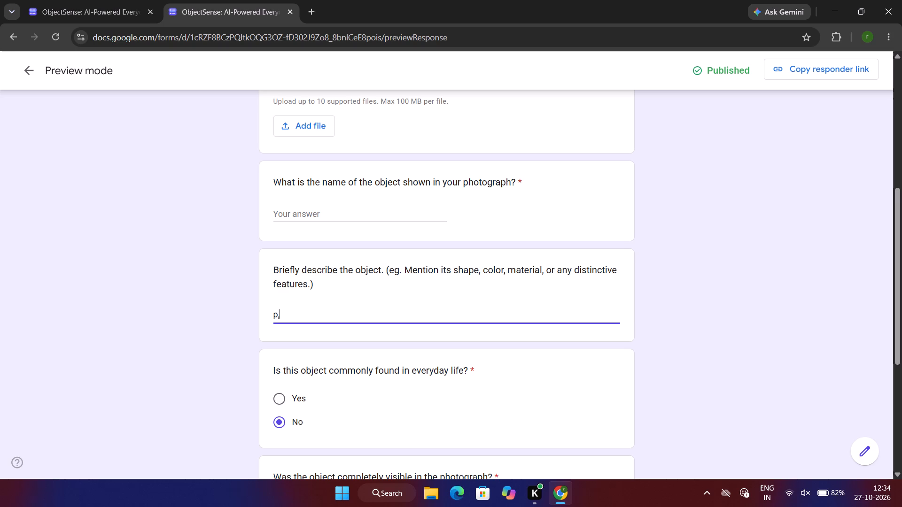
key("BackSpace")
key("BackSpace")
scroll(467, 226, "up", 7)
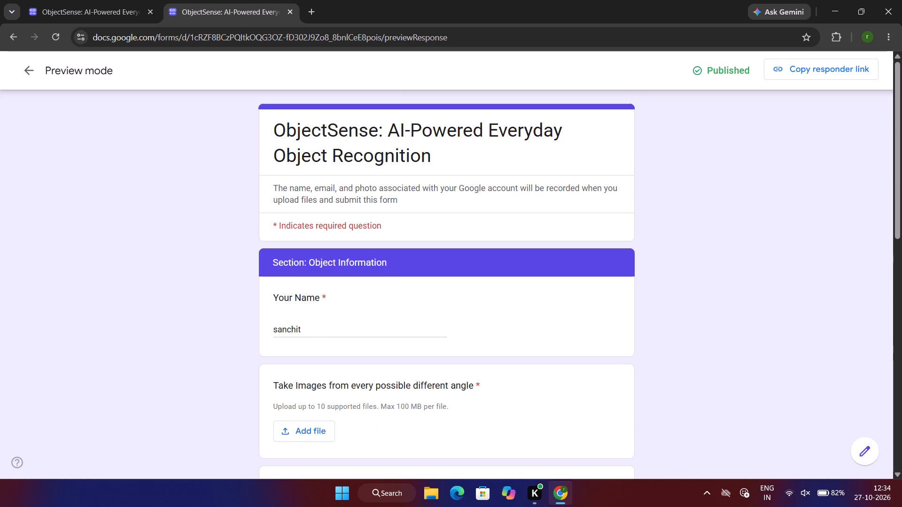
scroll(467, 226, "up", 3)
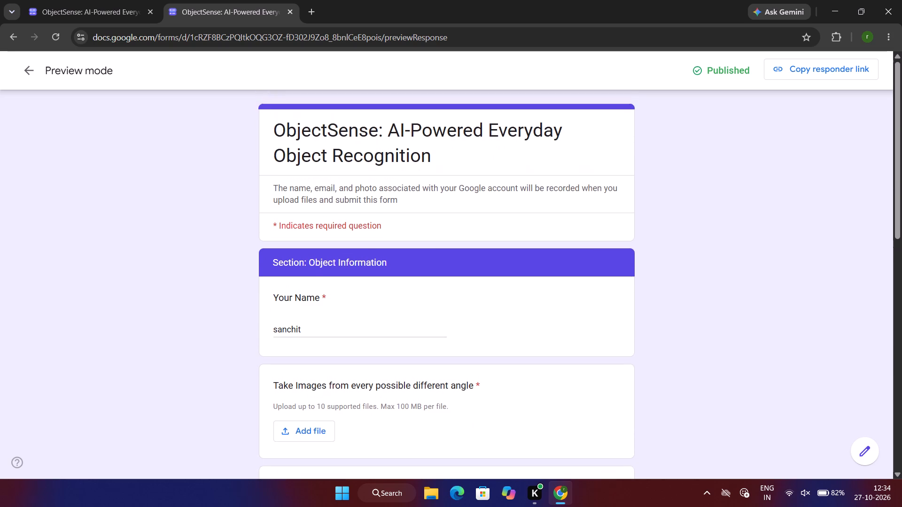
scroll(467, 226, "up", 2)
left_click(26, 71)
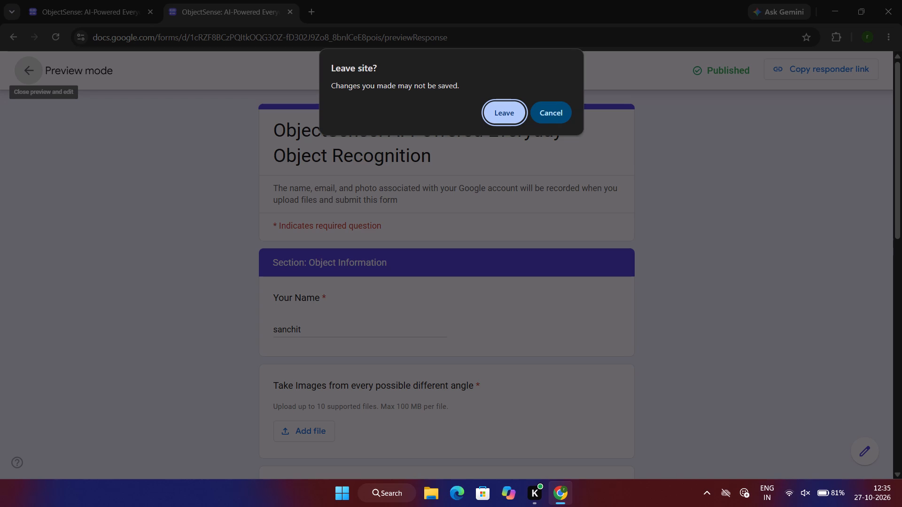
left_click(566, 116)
Leave the form preview and return to the form editor, discarding the unsubmitted test answers.
scroll(520, 209, "down", 2)
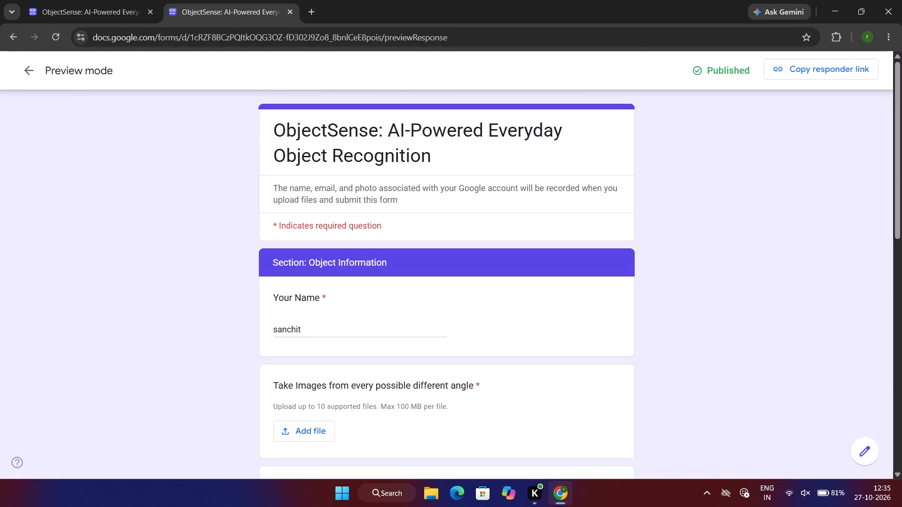
scroll(520, 209, "down", 5)
scroll(520, 209, "up", 7)
scroll(520, 209, "up", 14)
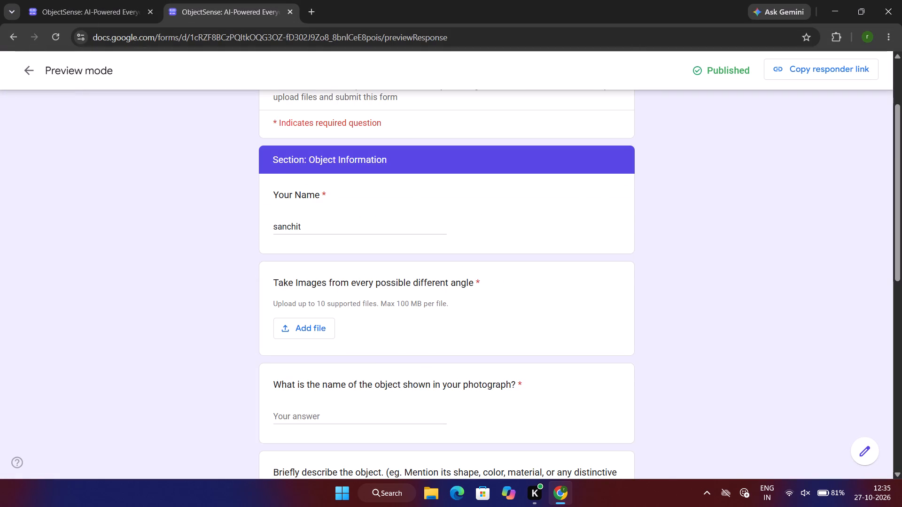
left_click(31, 77)
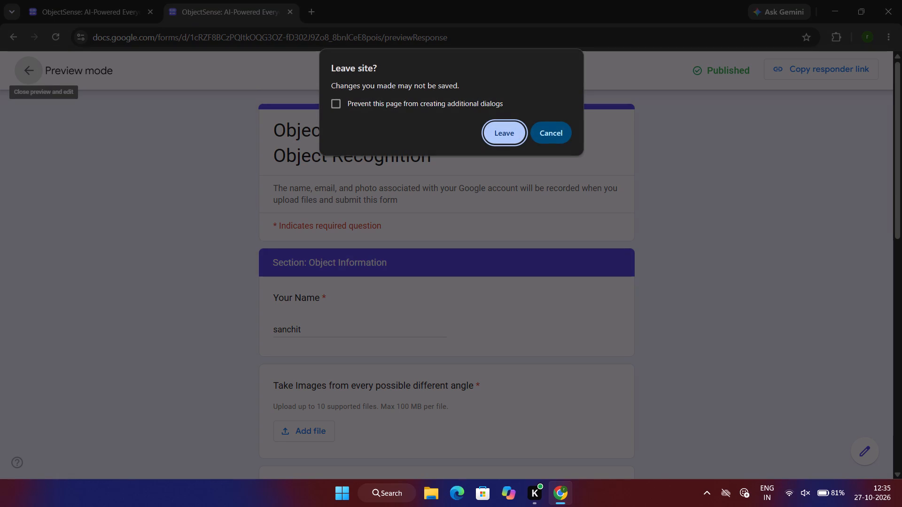
left_click(502, 131)
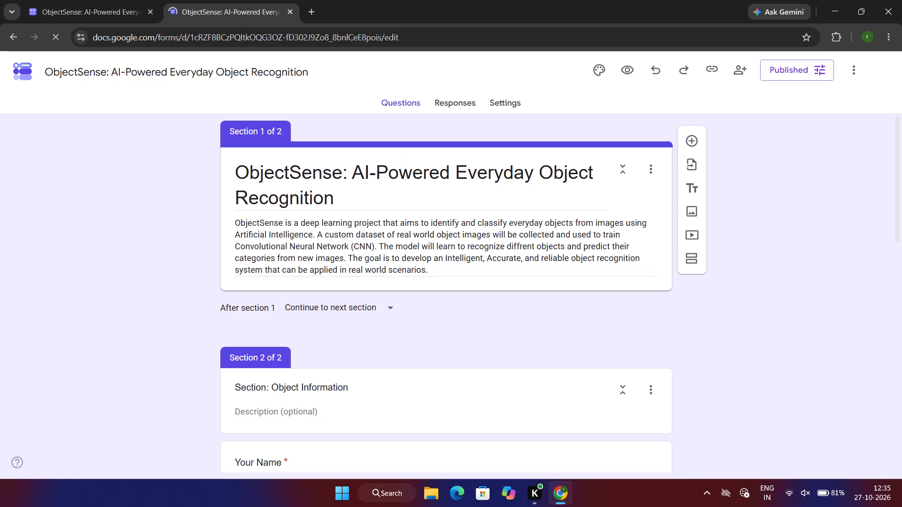
Open the preview of the ObjectSense form again from the editor.
scroll(312, 224, "right", 1)
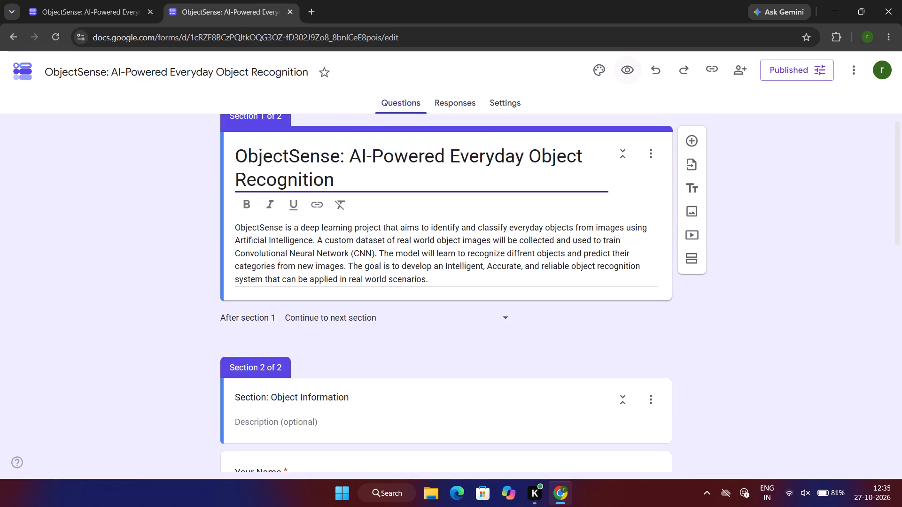
left_click(622, 76)
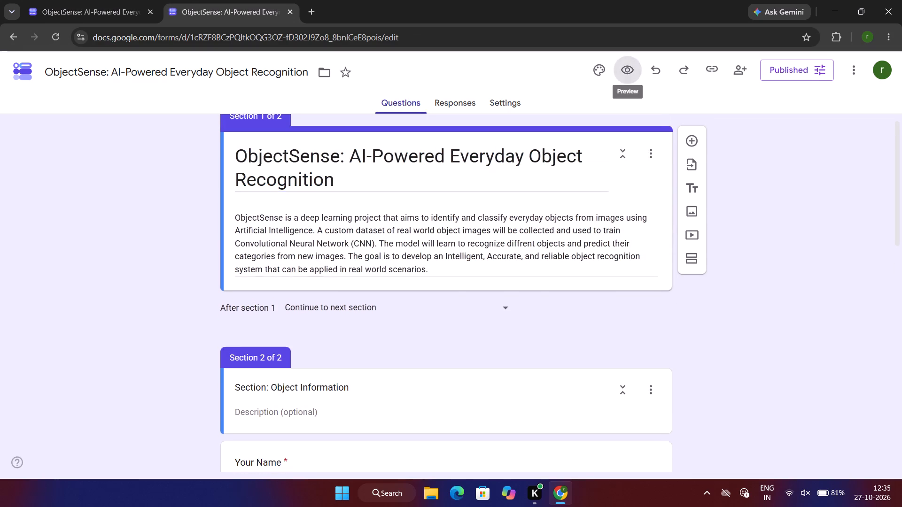
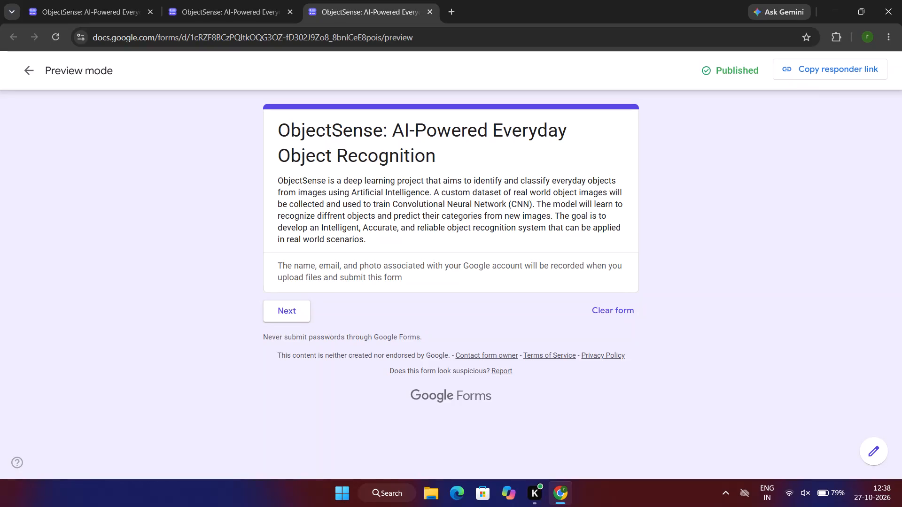
Leave the form preview and return to the ObjectSense form editor.
left_click(28, 74)
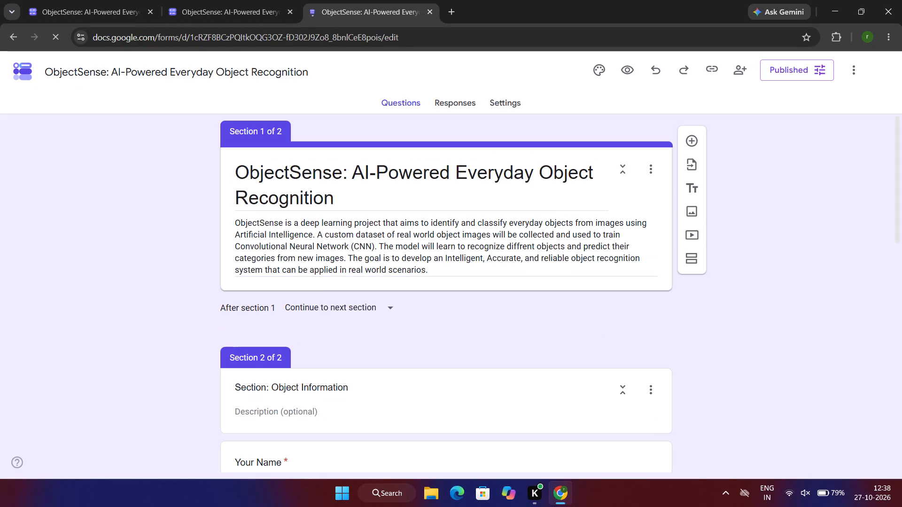
Review all questions in the Object Information section, from Your Name through the object visibility question.
scroll(463, 302, "down", 4)
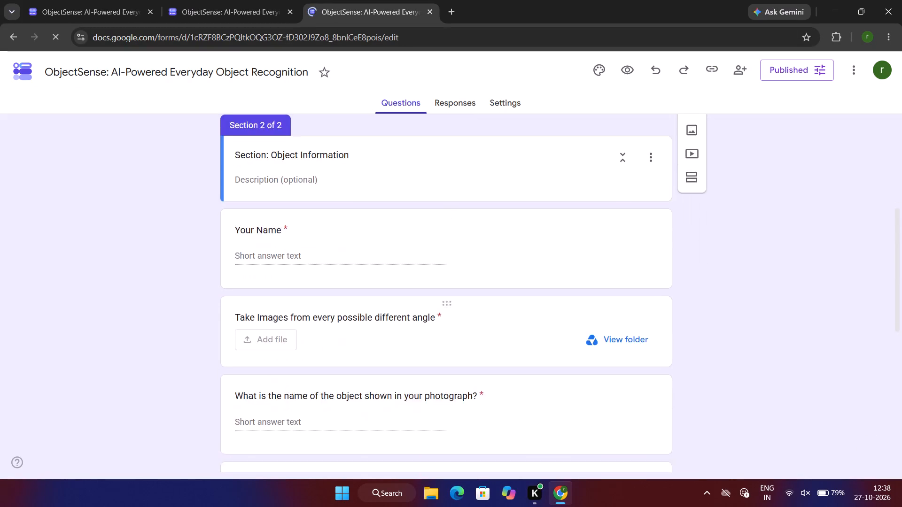
scroll(463, 302, "down", 2)
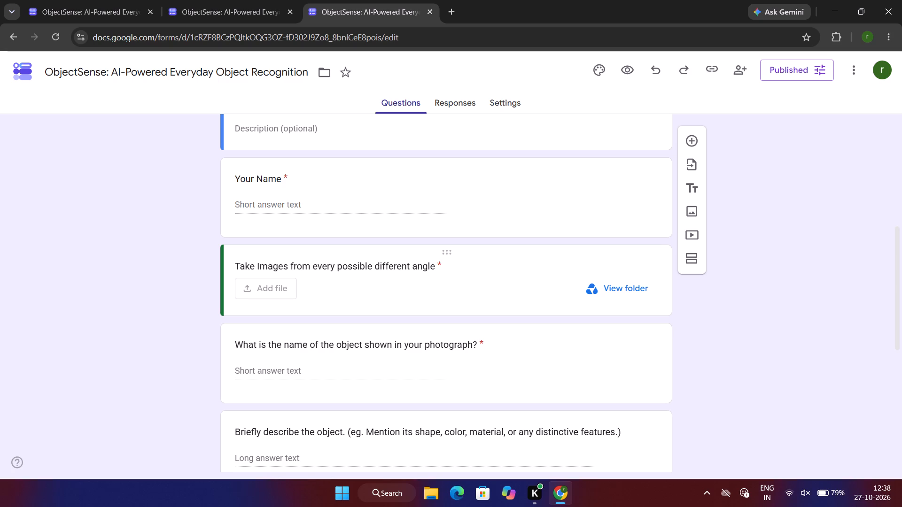
scroll(361, 295, "down", 3)
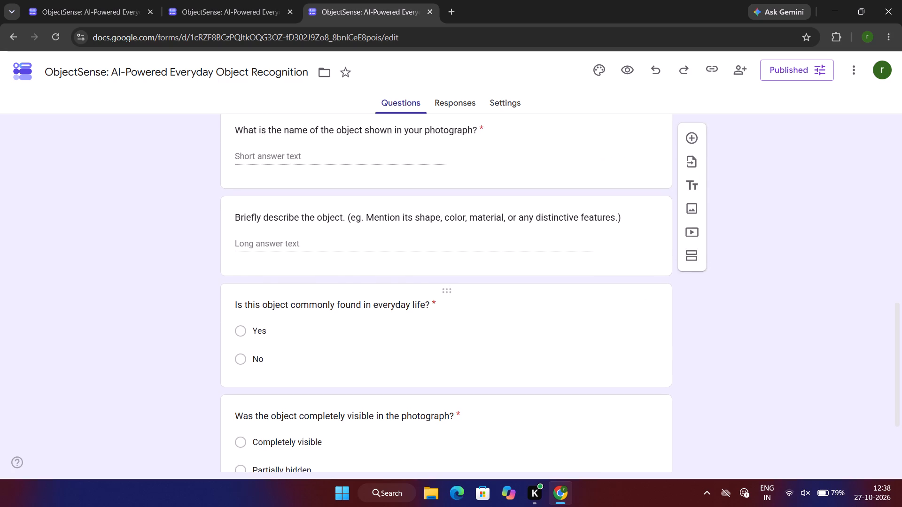
scroll(361, 295, "down", 9)
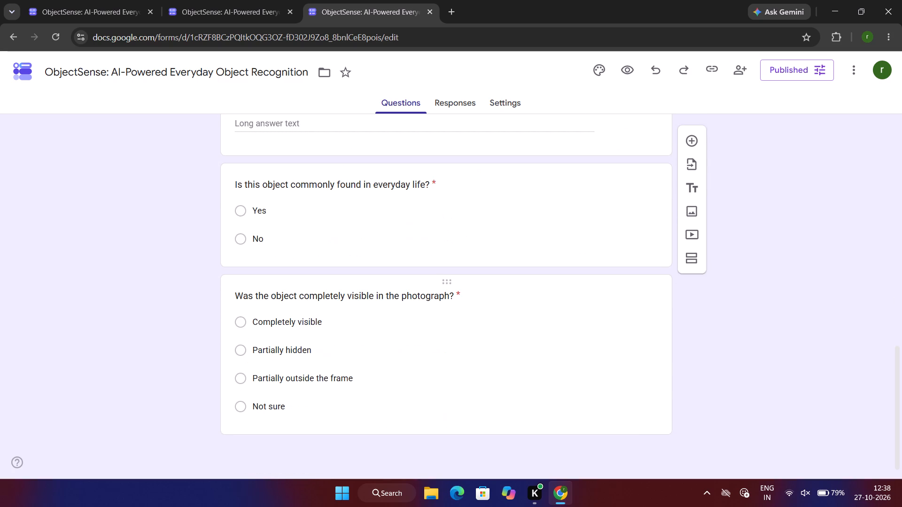
scroll(361, 295, "down", 4)
scroll(361, 295, "right", 1)
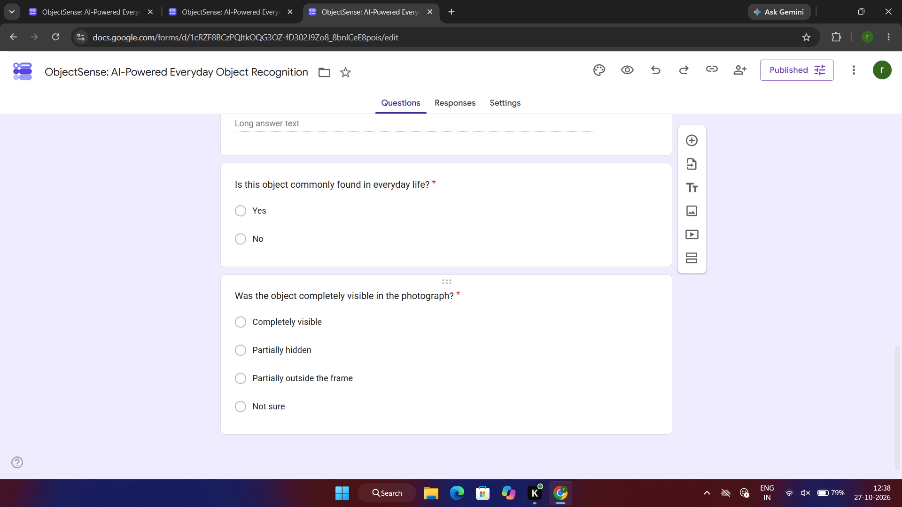
scroll(361, 295, "down", 2)
scroll(481, 256, "up", 1)
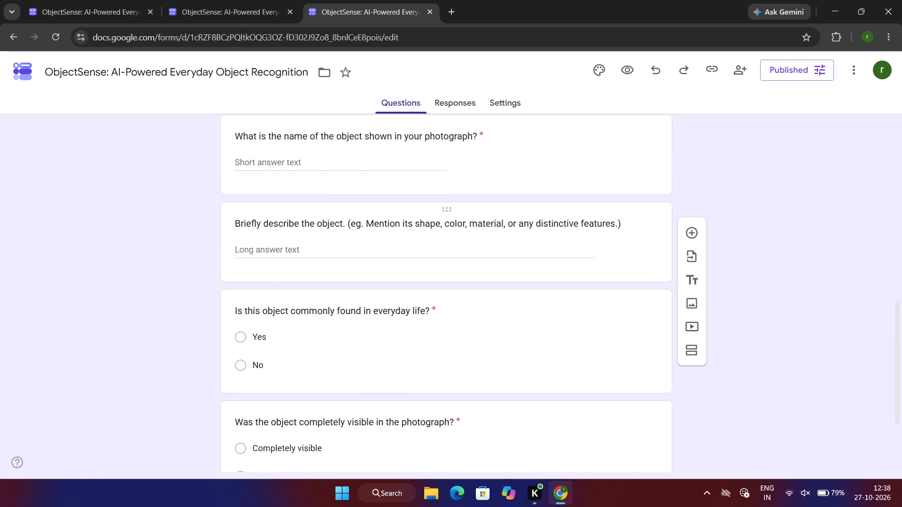
scroll(481, 256, "up", 3)
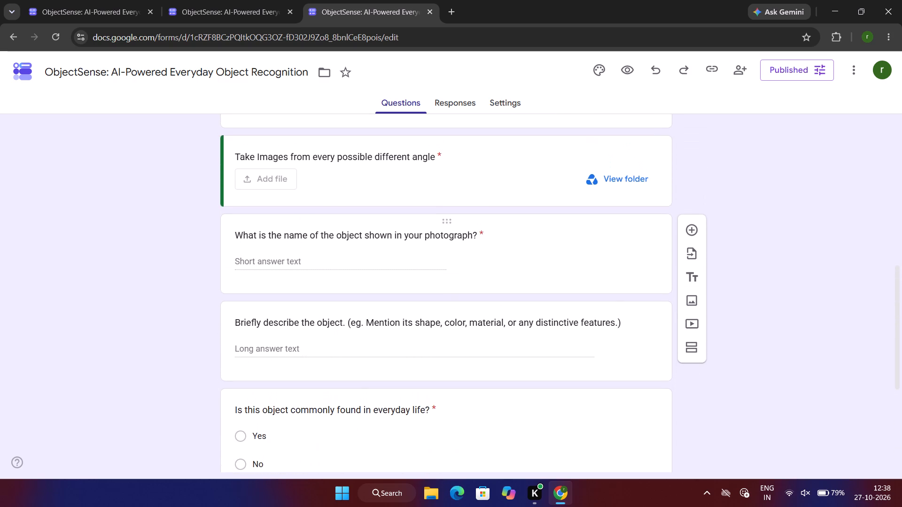
scroll(481, 256, "up", 2)
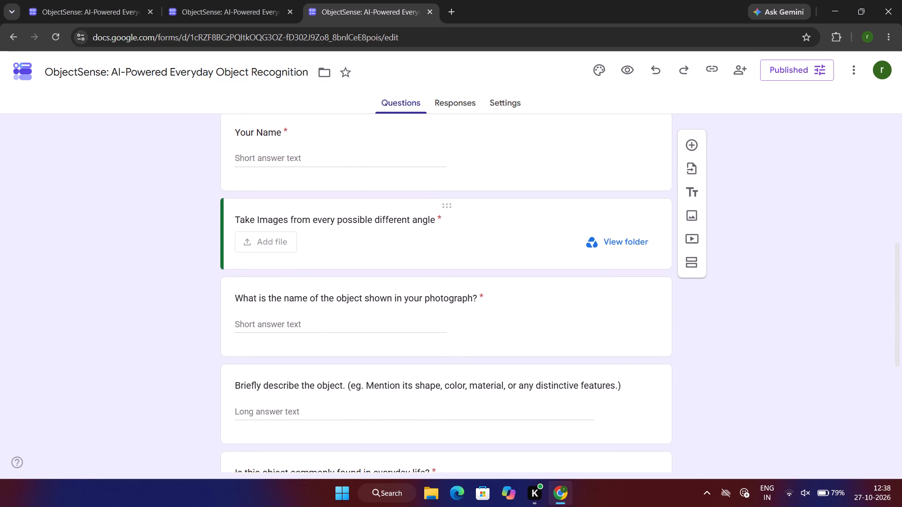
scroll(481, 256, "up", 2)
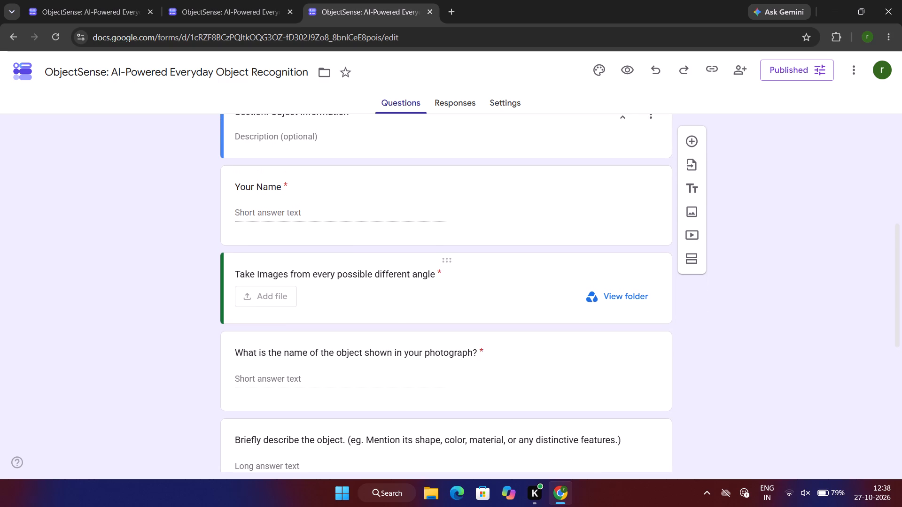
Delete the paragraph question "Briefly describe the object. (eg. Mention its shape, color, material, or any distinctive features.)" from the Object Information section.
scroll(415, 451, "down", 1)
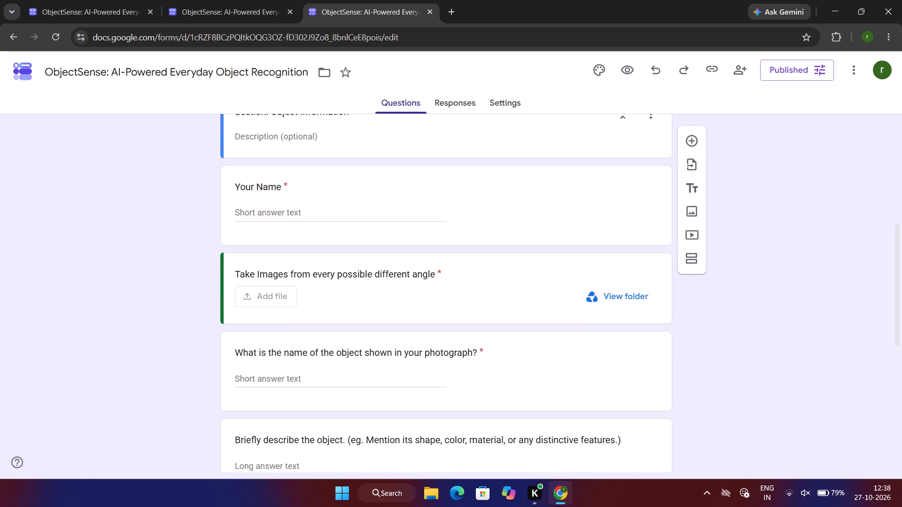
scroll(415, 451, "down", 1)
scroll(390, 395, "down", 1)
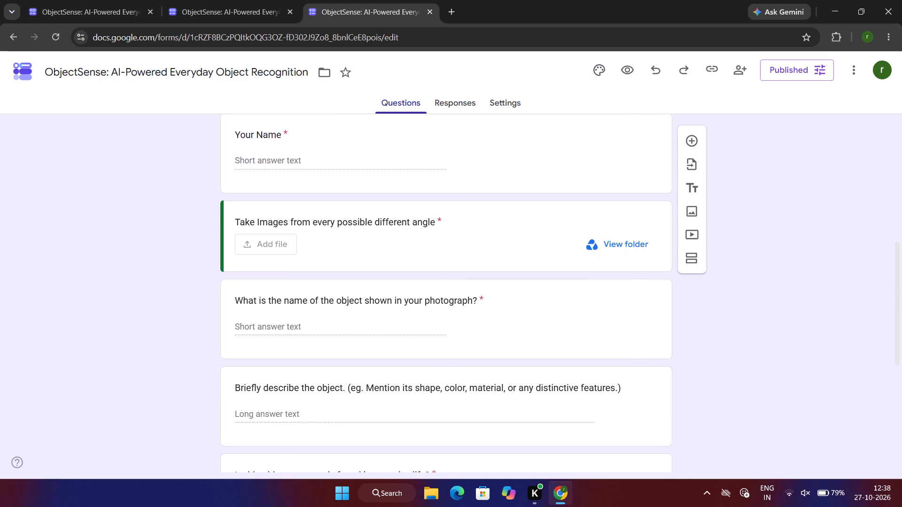
left_click(449, 380)
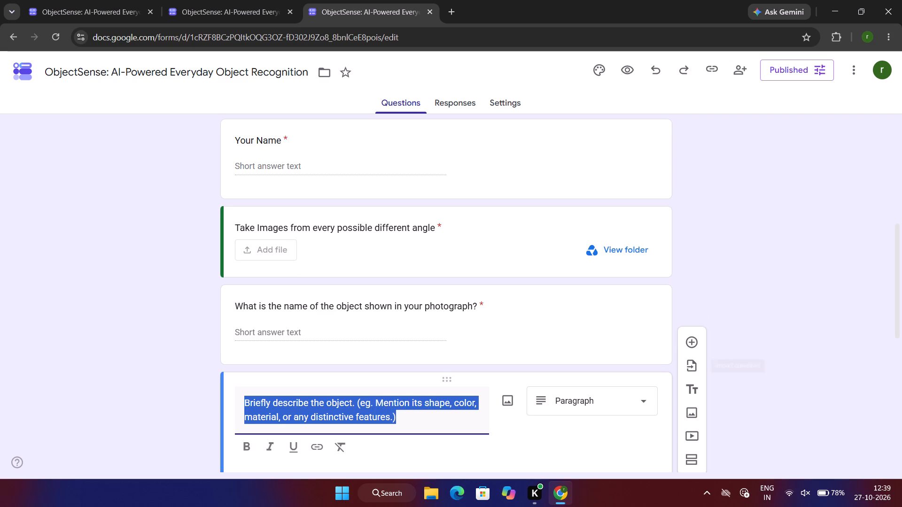
scroll(637, 437, "down", 2)
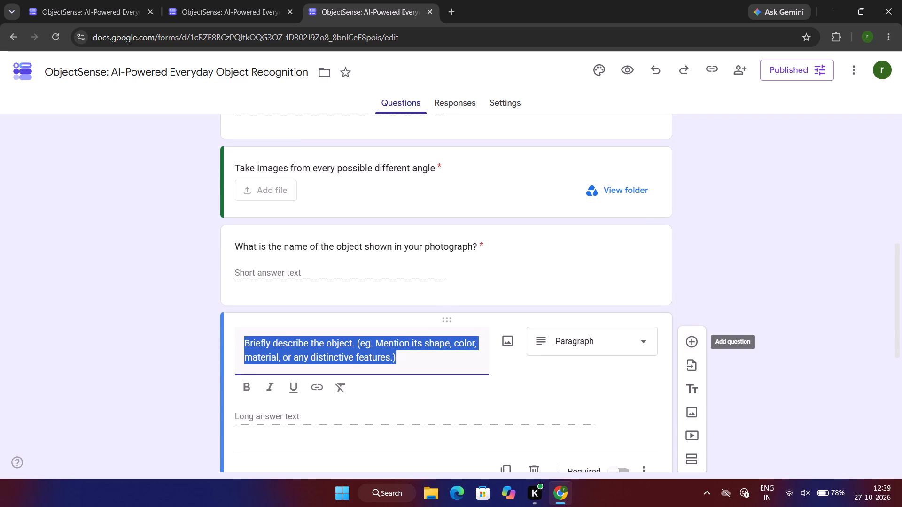
scroll(560, 419, "down", 1)
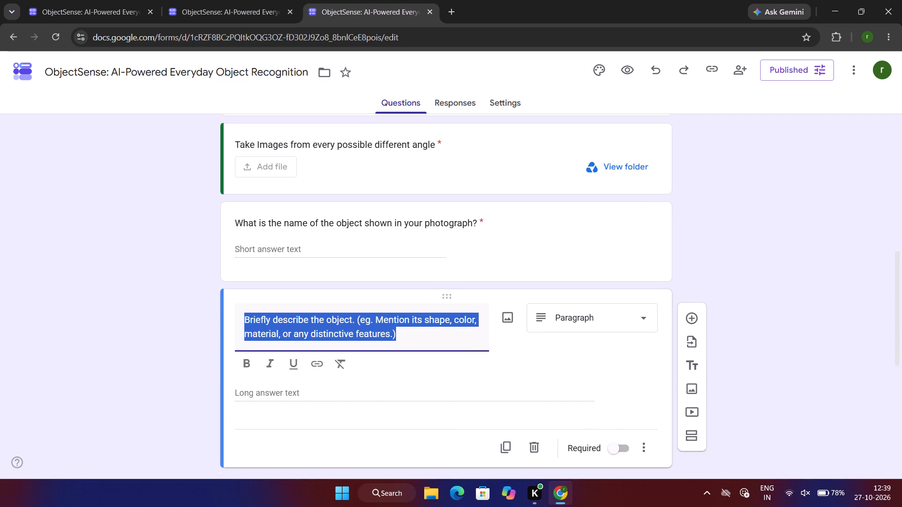
scroll(560, 419, "down", 1)
left_click(528, 438)
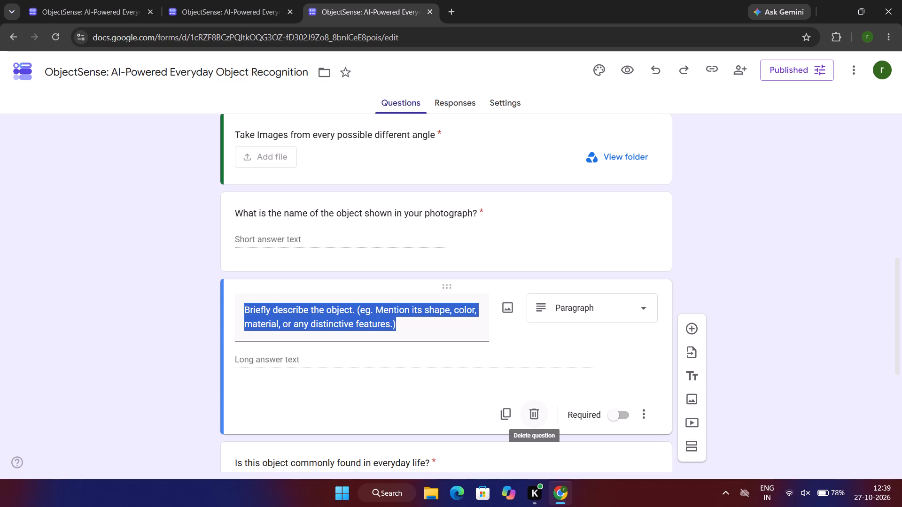
left_click(530, 416)
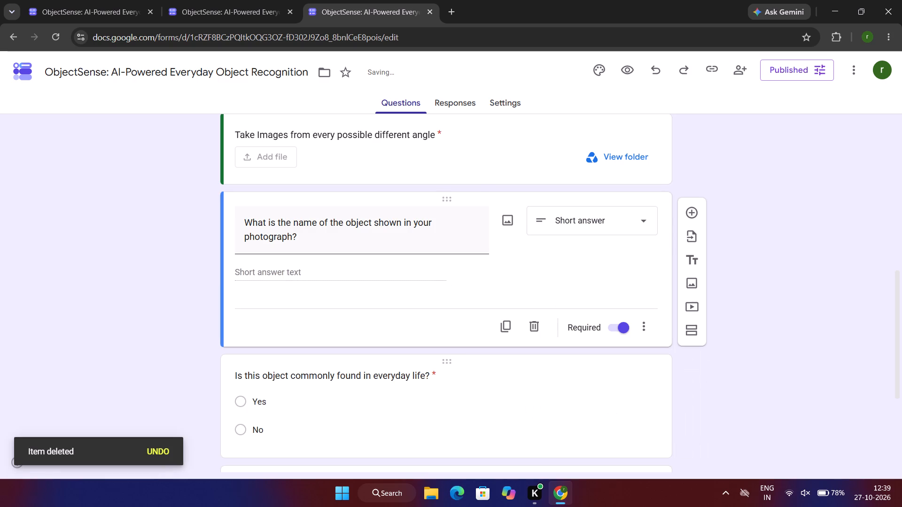
Check the remaining questions in the Object Information section, from the object name question to the visibility question.
left_click(173, 324)
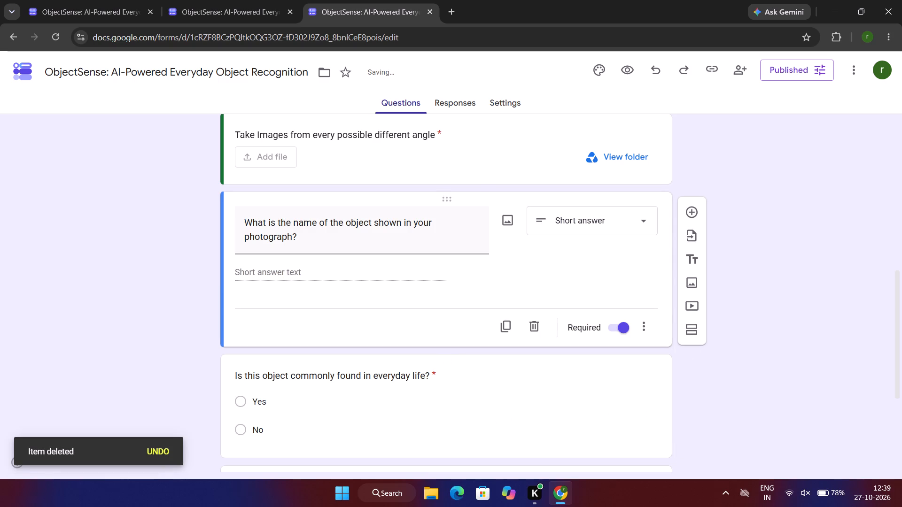
left_click(308, 274)
left_click(308, 274)
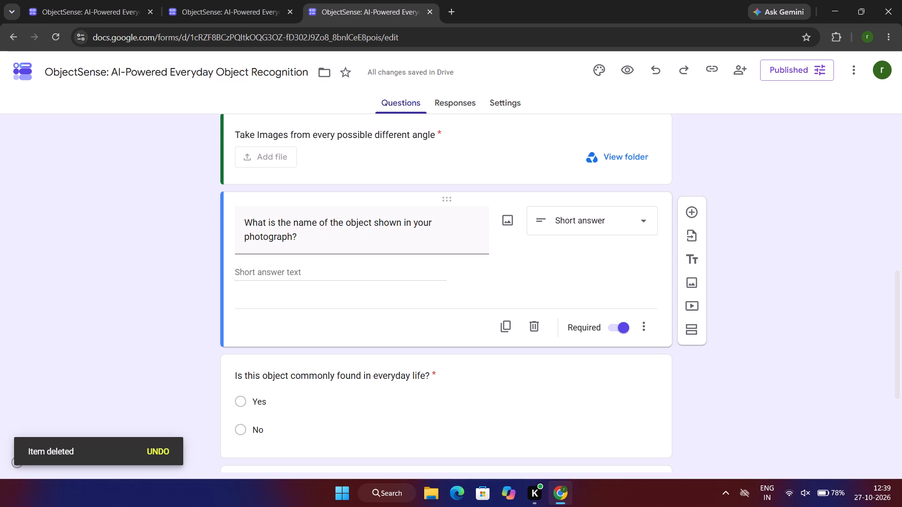
left_click(280, 266)
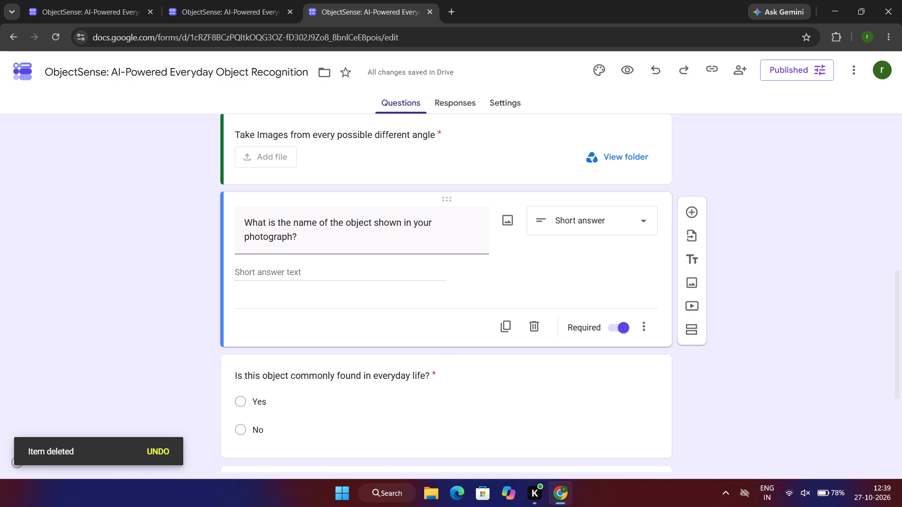
left_click(743, 384)
scroll(743, 384, "down", 4)
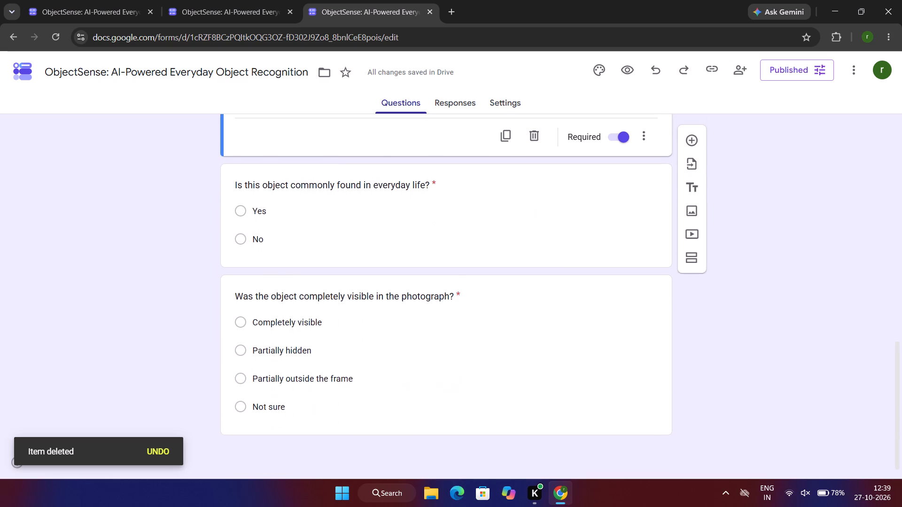
scroll(743, 384, "up", 7)
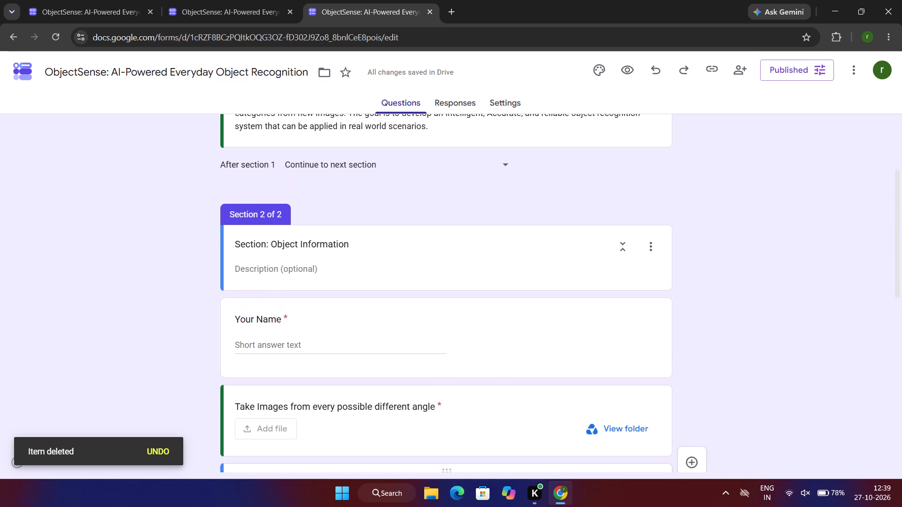
scroll(743, 384, "down", 8)
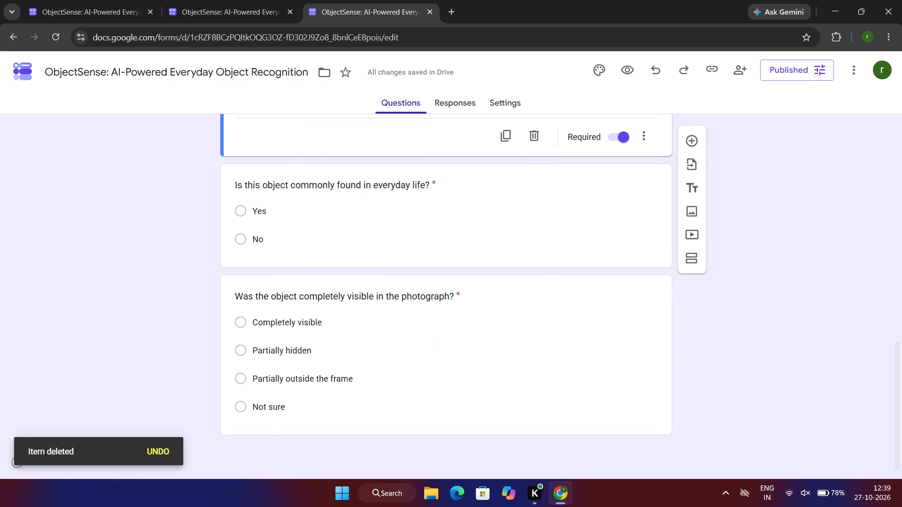
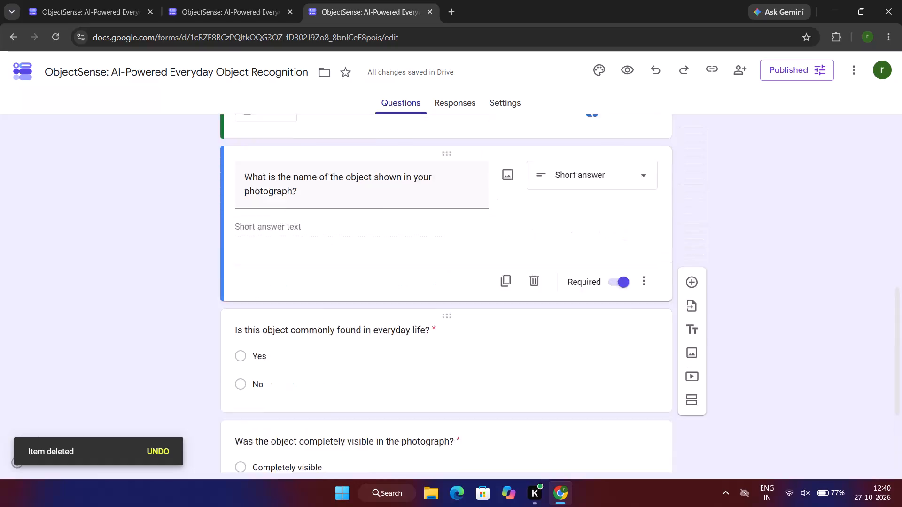
Review the Object Information section's questions, from Your Name through the object visibility question, to decide which ones to keep.
scroll(455, 347, "up", 2)
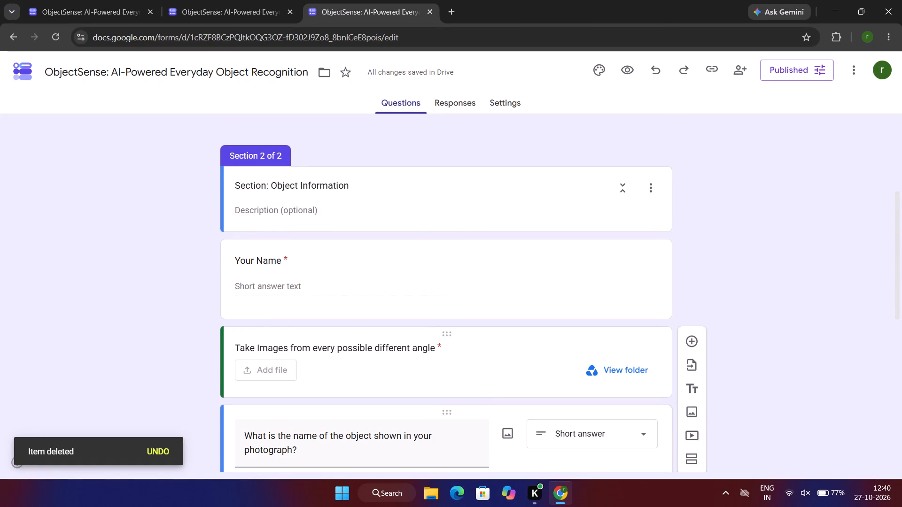
scroll(421, 361, "down", 1)
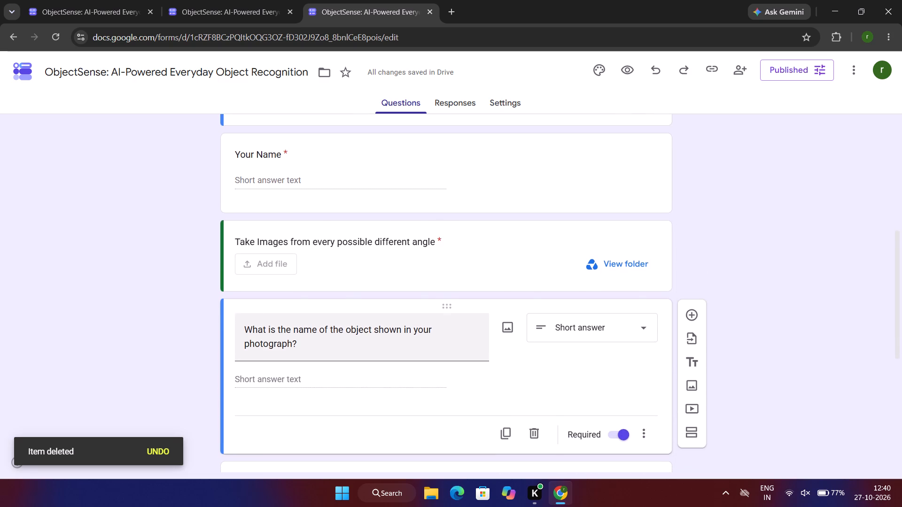
scroll(421, 361, "down", 1)
scroll(390, 397, "down", 2)
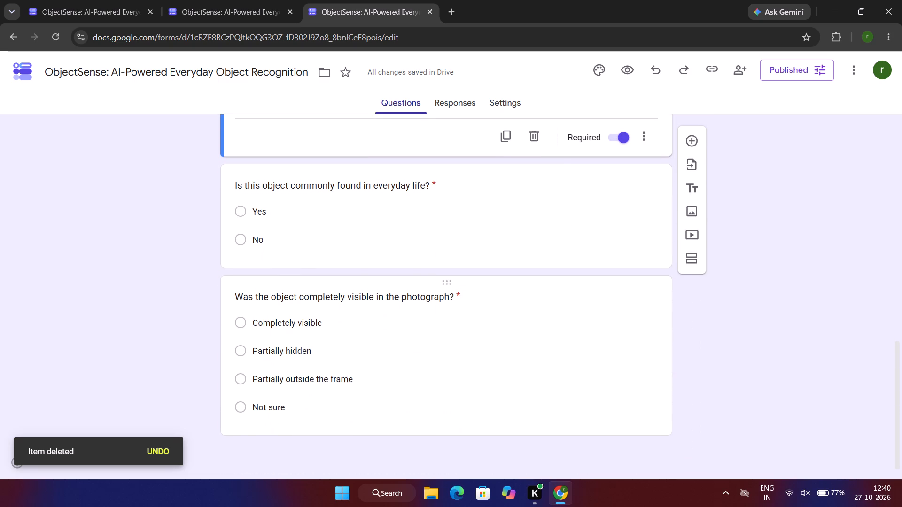
scroll(390, 397, "right", 2)
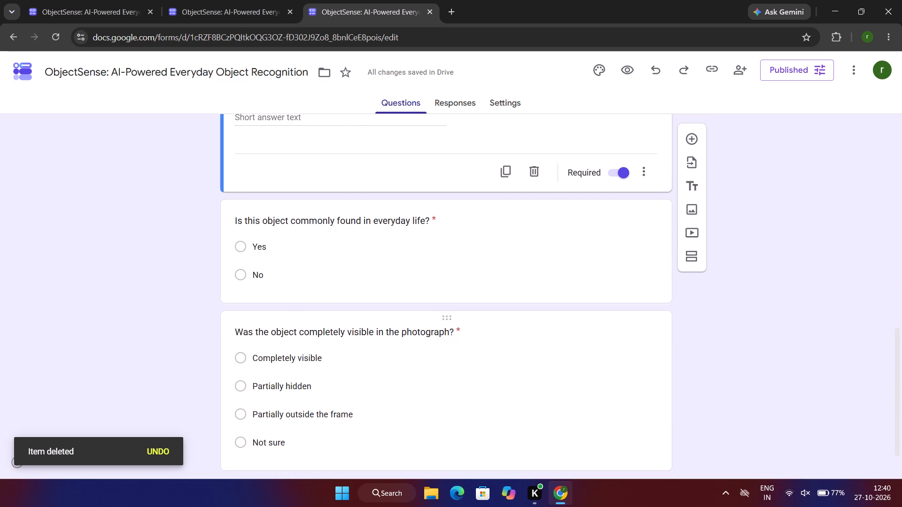
scroll(390, 397, "right", 2)
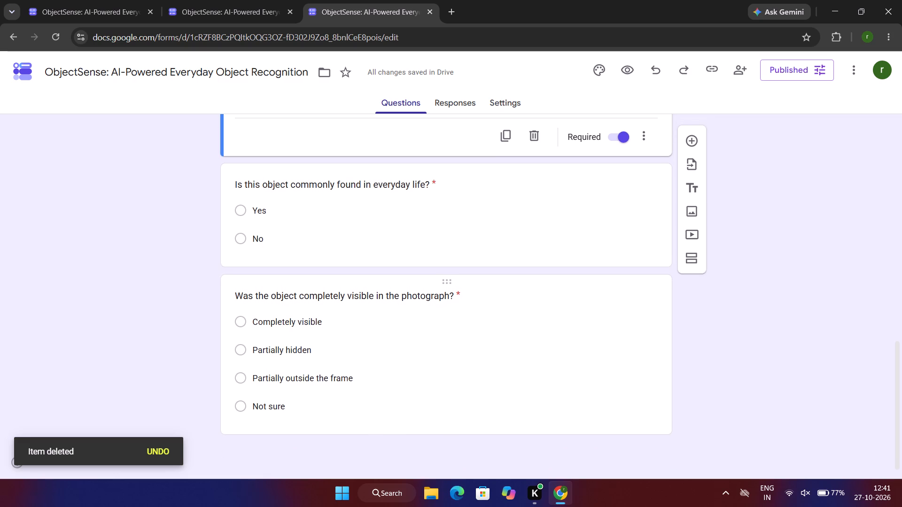
scroll(390, 397, "up", 3)
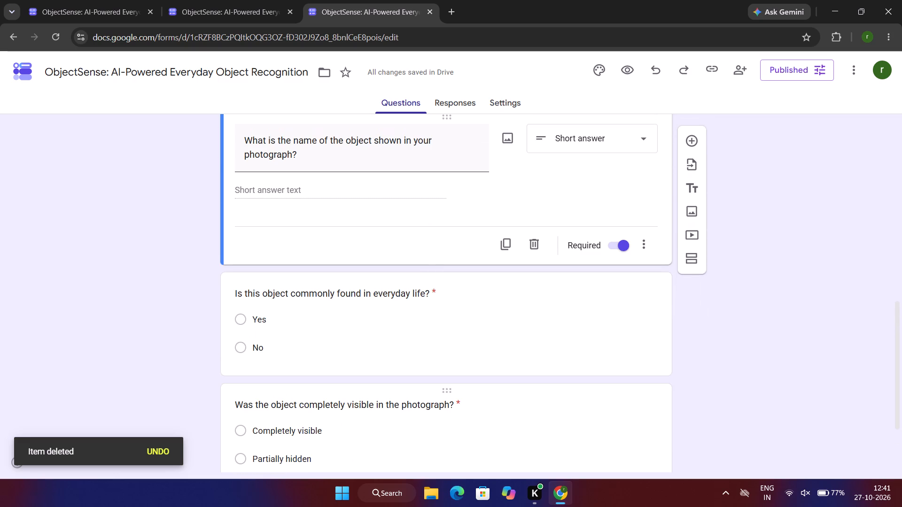
scroll(390, 397, "up", 1)
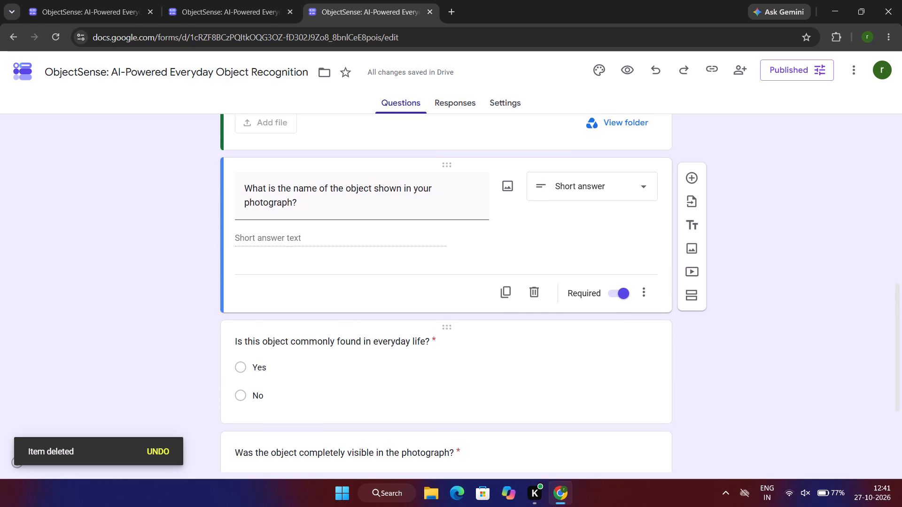
scroll(390, 397, "up", 1)
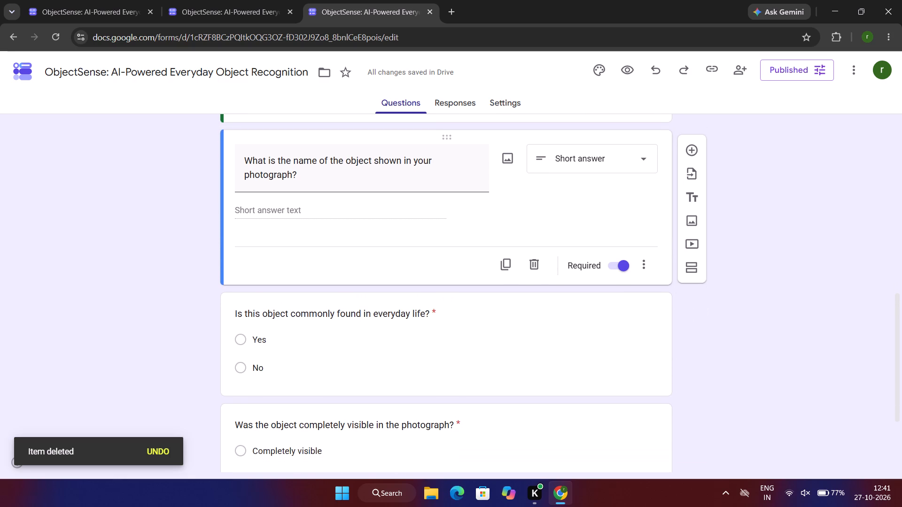
scroll(390, 397, "up", 2)
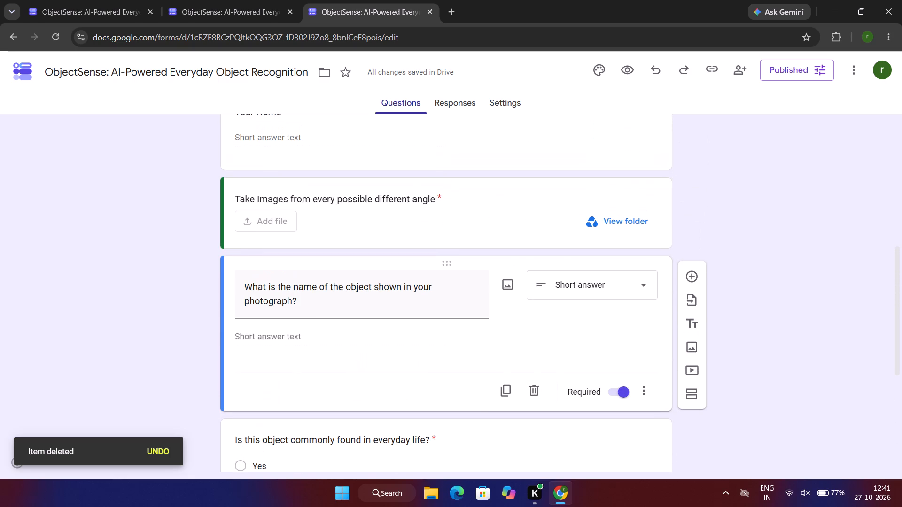
scroll(390, 397, "up", 1)
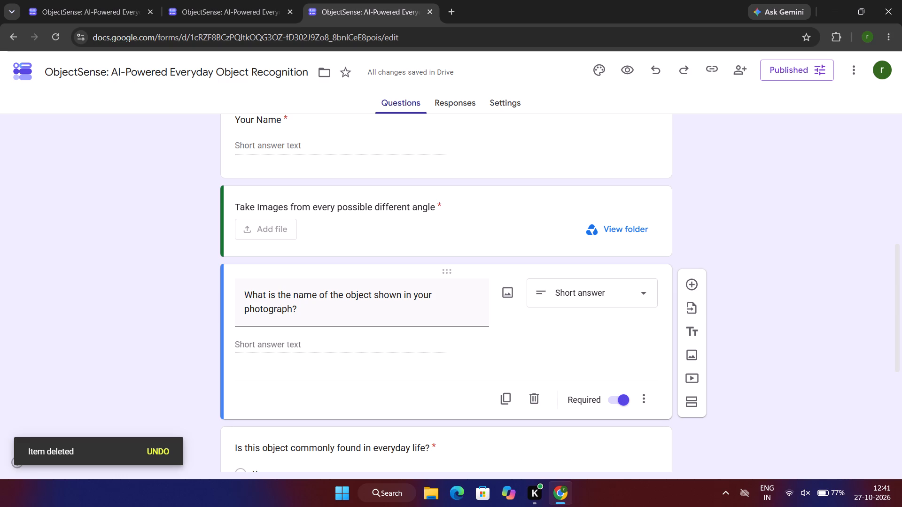
scroll(467, 344, "down", 1)
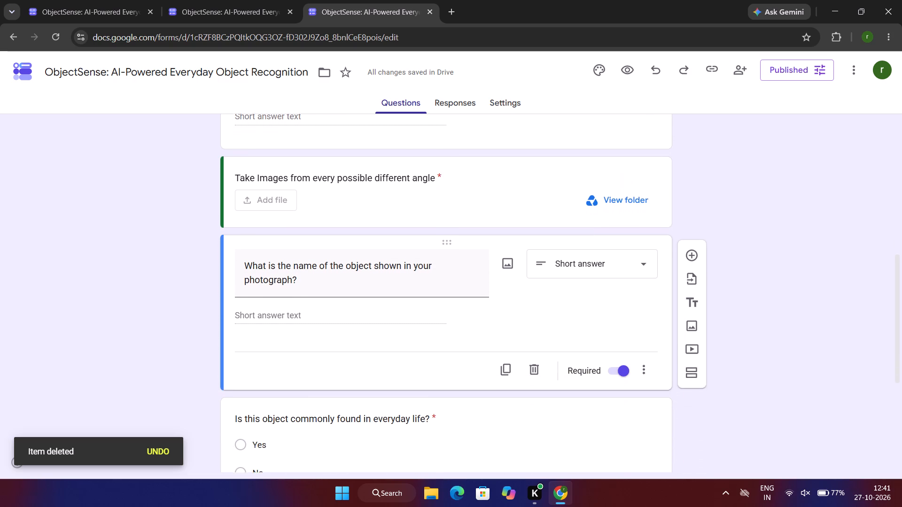
scroll(467, 344, "down", 4)
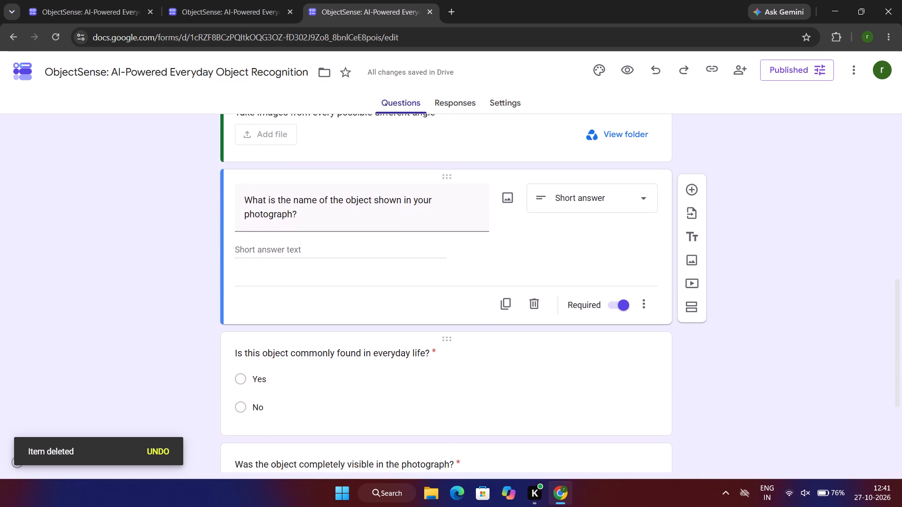
scroll(467, 344, "down", 1)
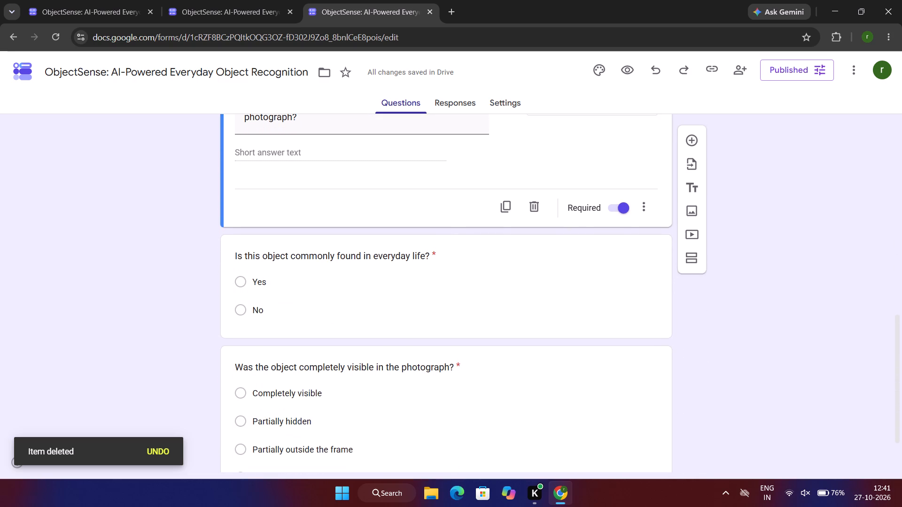
scroll(467, 344, "down", 1)
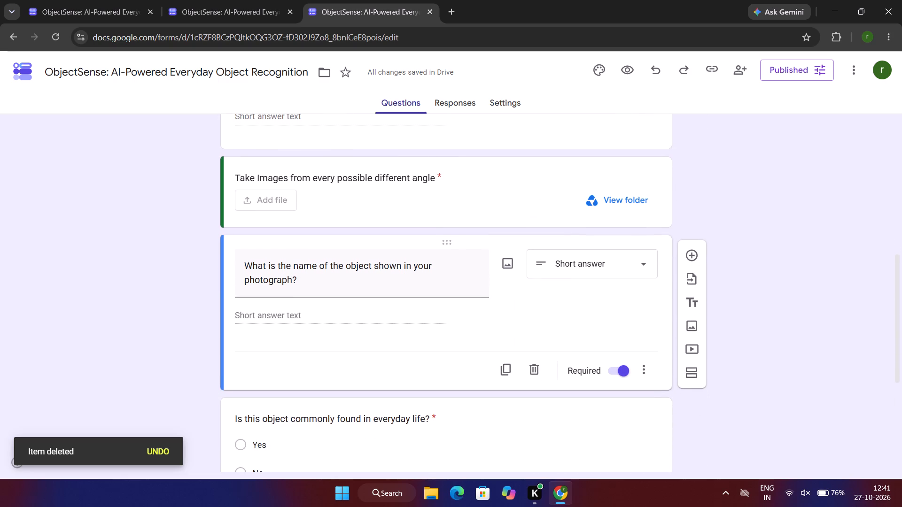
scroll(467, 344, "down", 2)
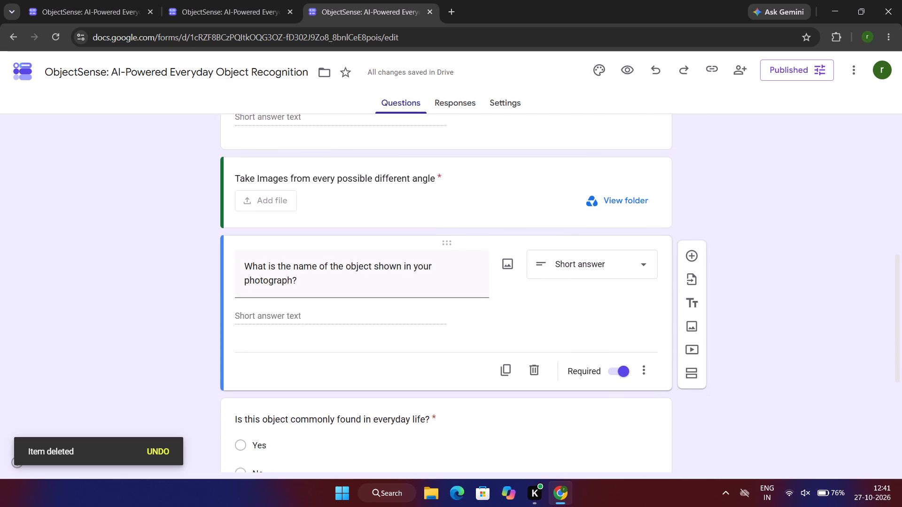
scroll(467, 344, "down", 1)
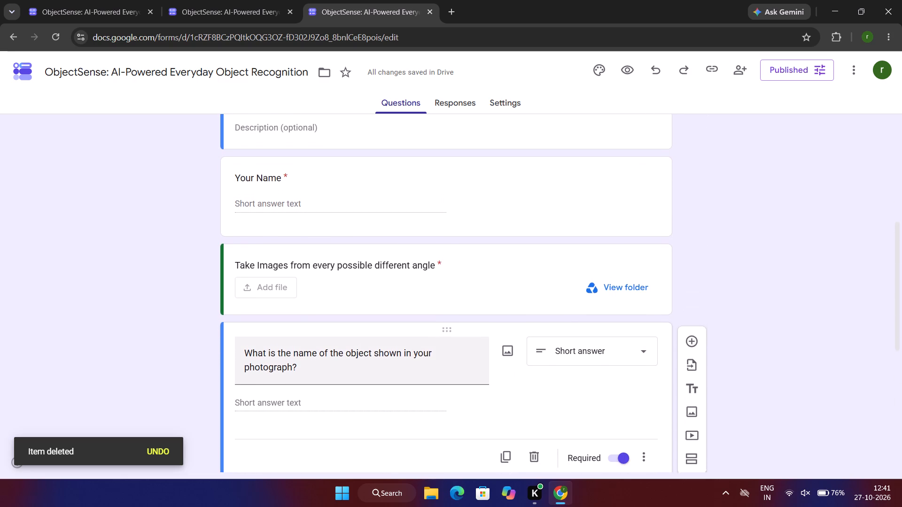
scroll(467, 344, "down", 2)
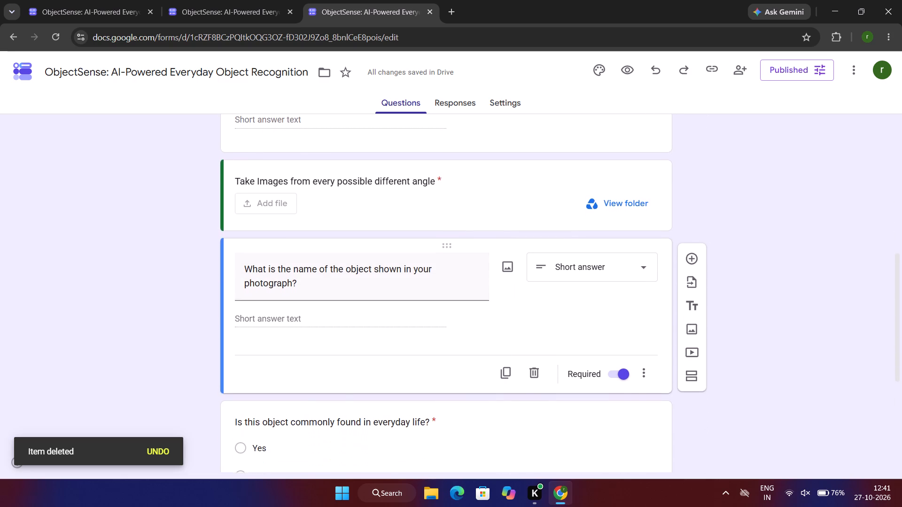
scroll(467, 344, "down", 1)
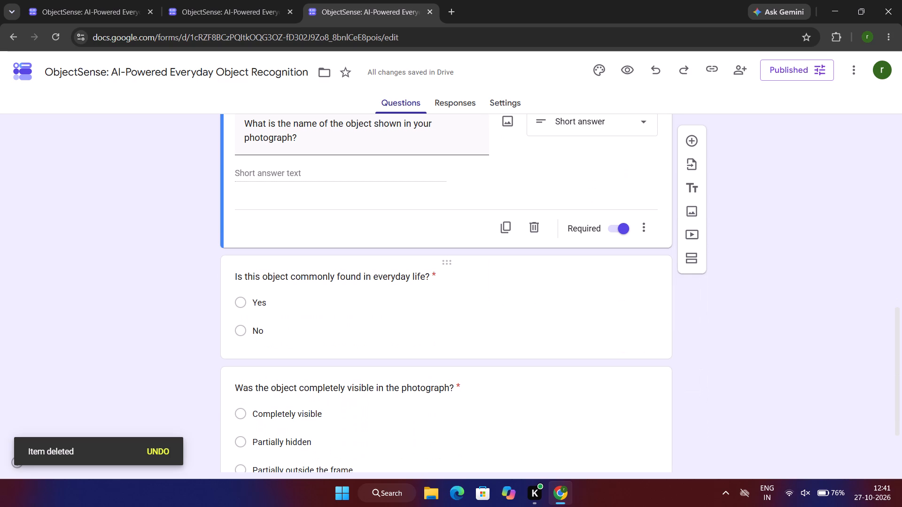
scroll(467, 344, "down", 2)
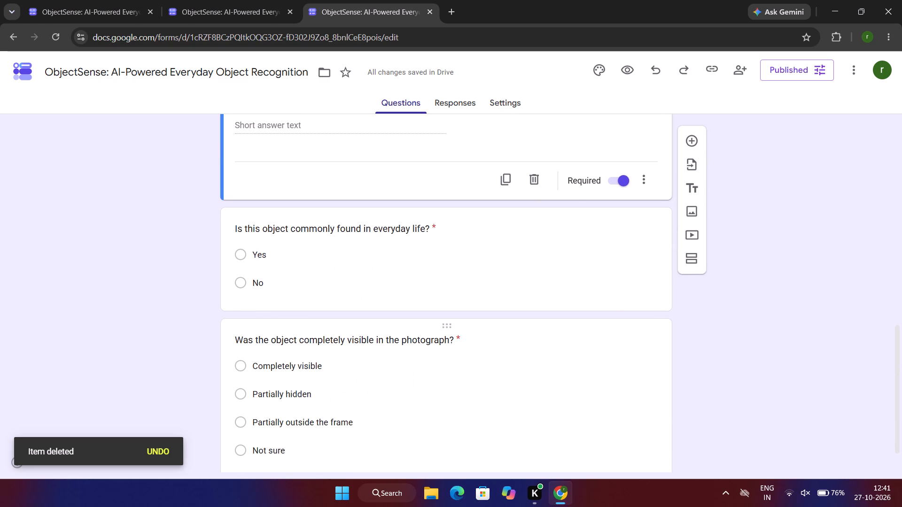
scroll(467, 344, "down", 1)
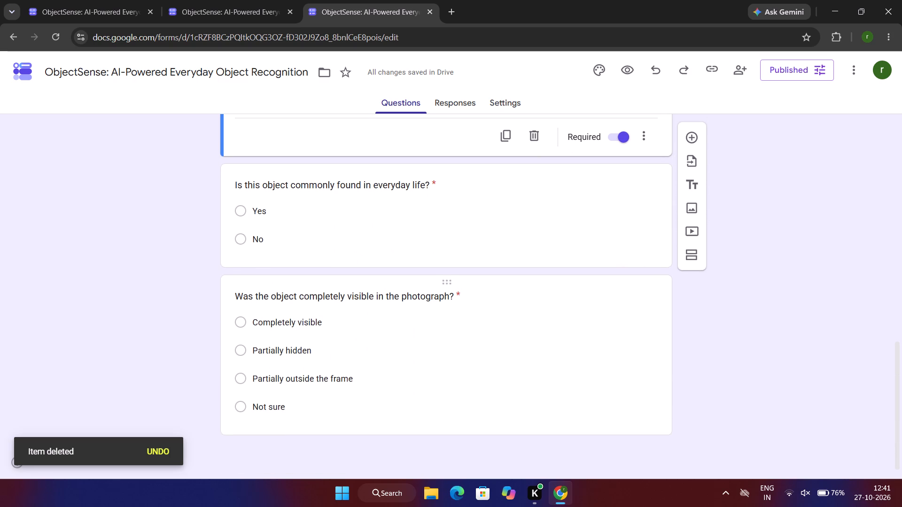
scroll(467, 344, "down", 1)
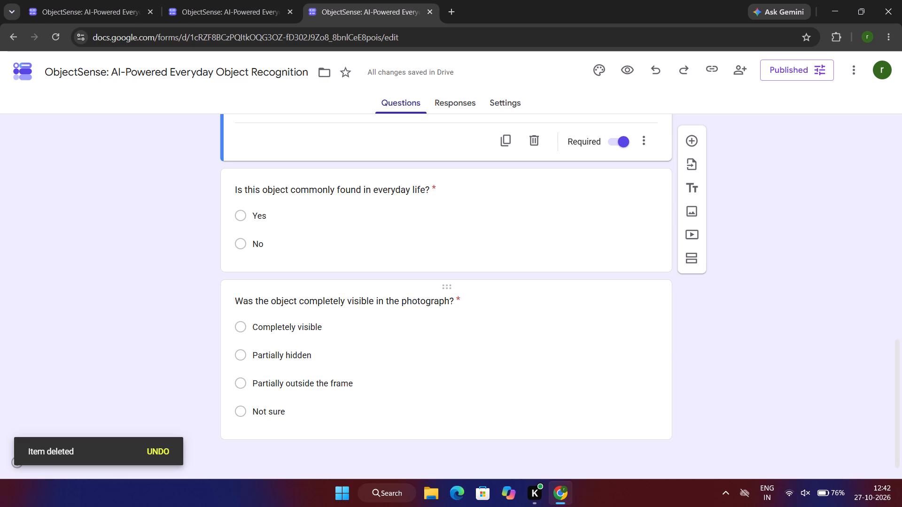
scroll(467, 344, "up", 3)
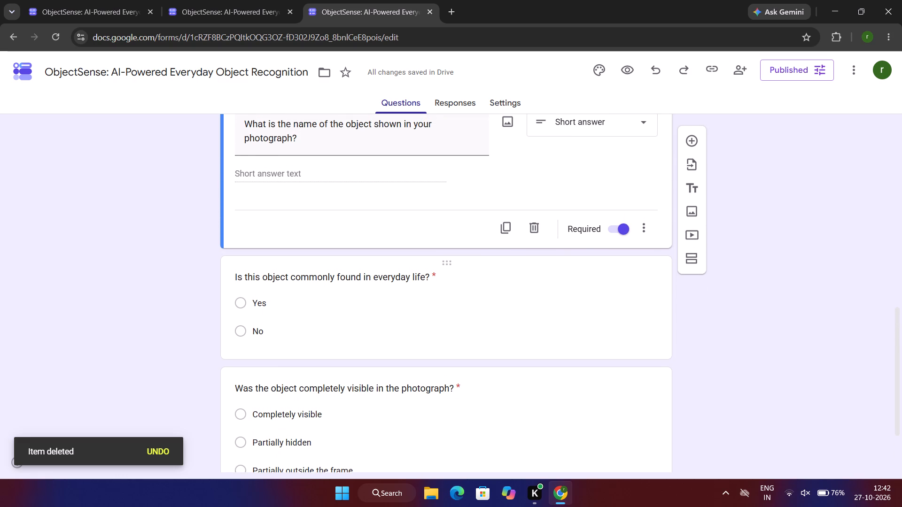
scroll(467, 344, "up", 7)
Delete the multiple-choice question "Is this object commonly found in everyday life?" from the Object Information section.
scroll(424, 275, "down", 3)
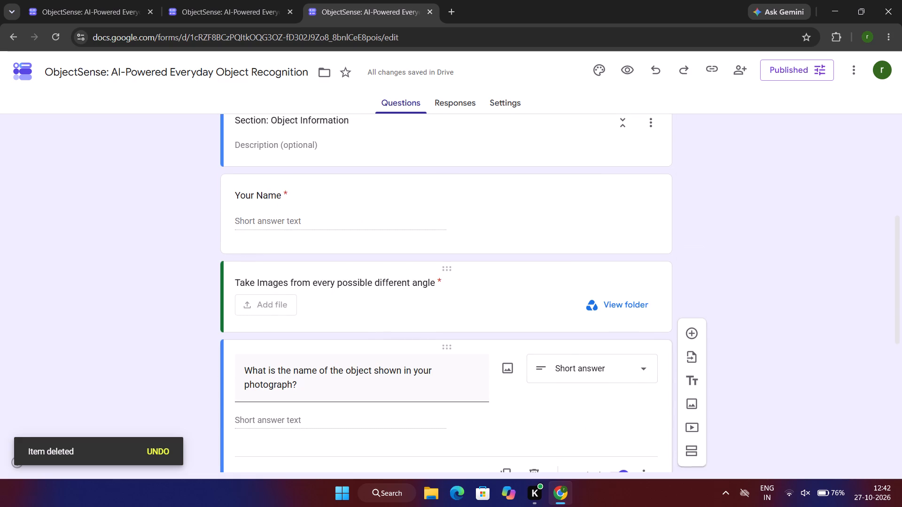
scroll(377, 472, "down", 7)
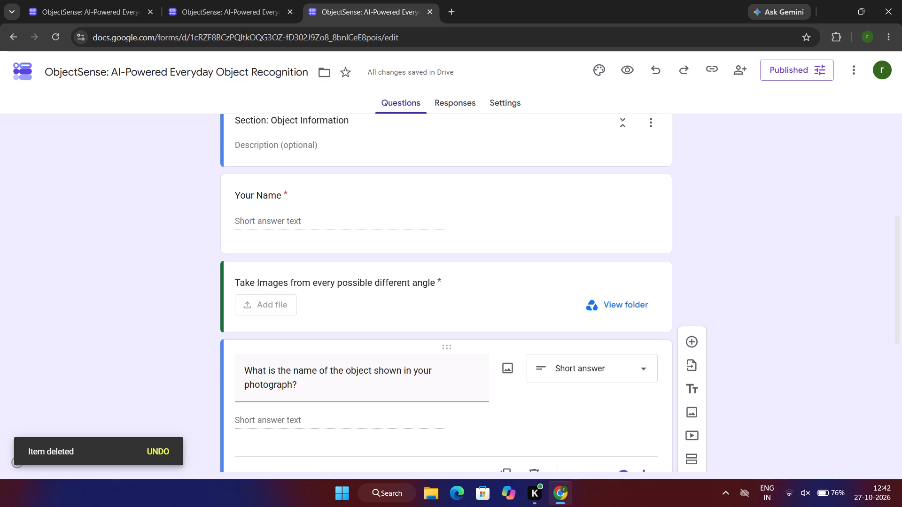
scroll(315, 234, "down", 2)
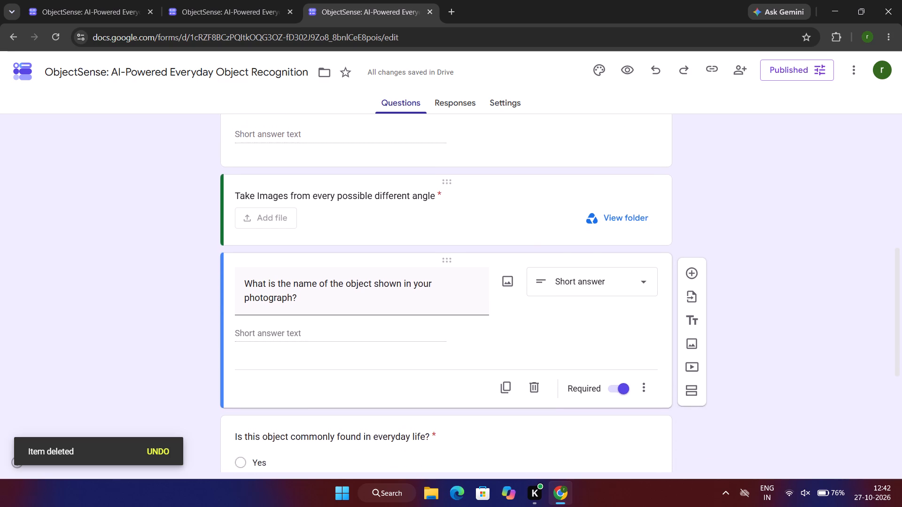
scroll(315, 234, "down", 1)
scroll(327, 405, "down", 2)
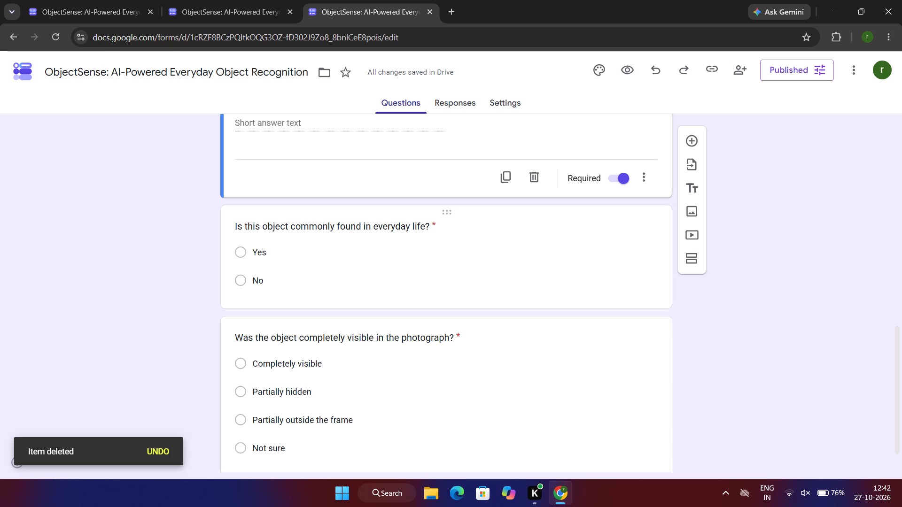
left_click(471, 214)
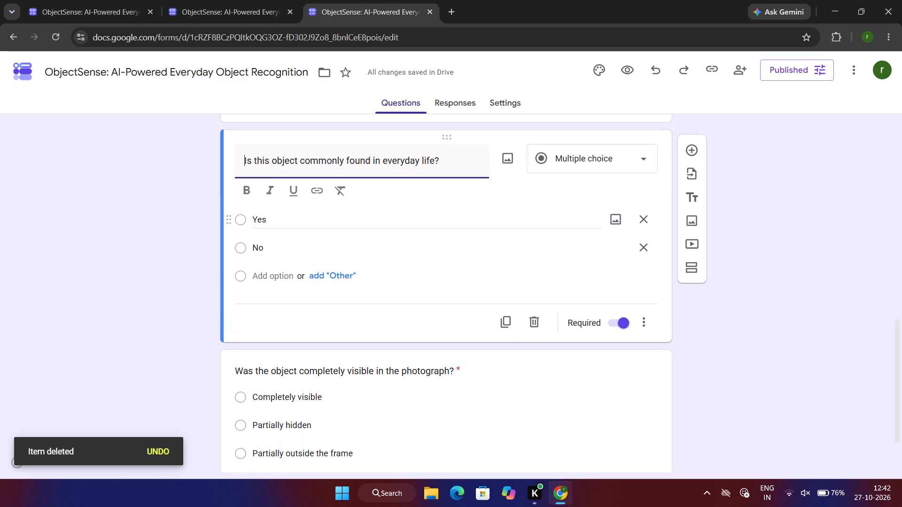
left_click(535, 323)
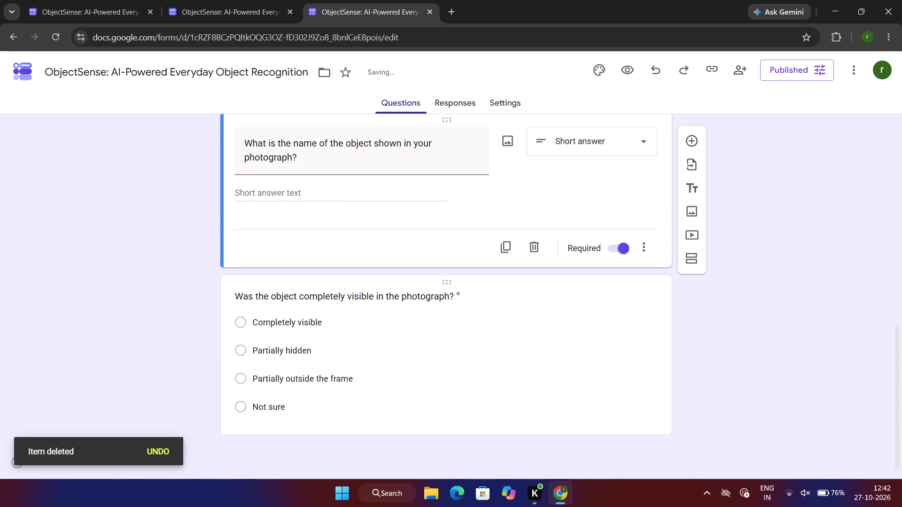
Delete the multiple-choice question "Was the object completely visible in the photograph?" from the Object Information section.
left_click(497, 285)
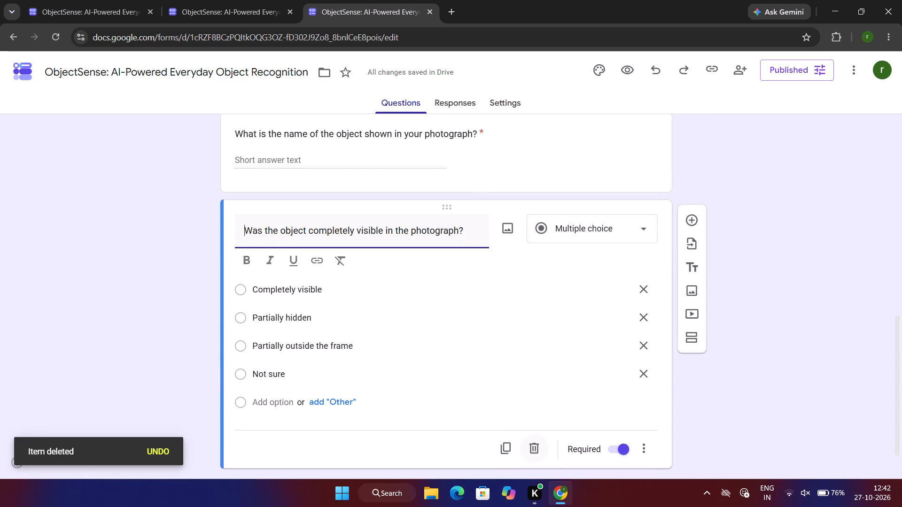
left_click(535, 444)
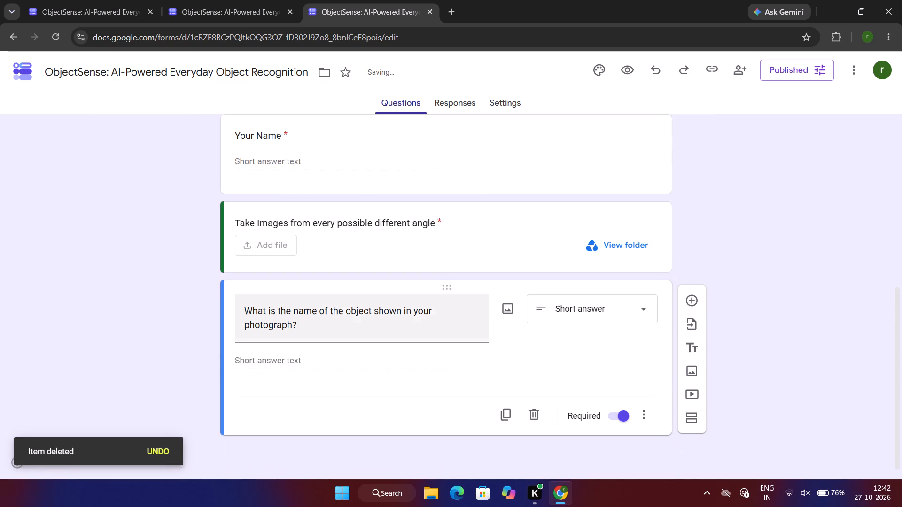
left_click(148, 317)
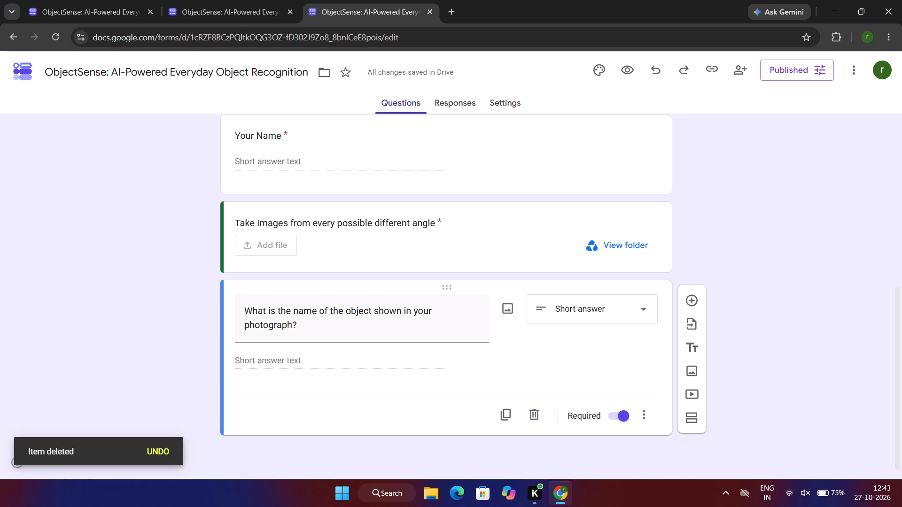
Add a file upload question below the object name question and allow respondents to upload files to Drive.
scroll(447, 385, "down", 2)
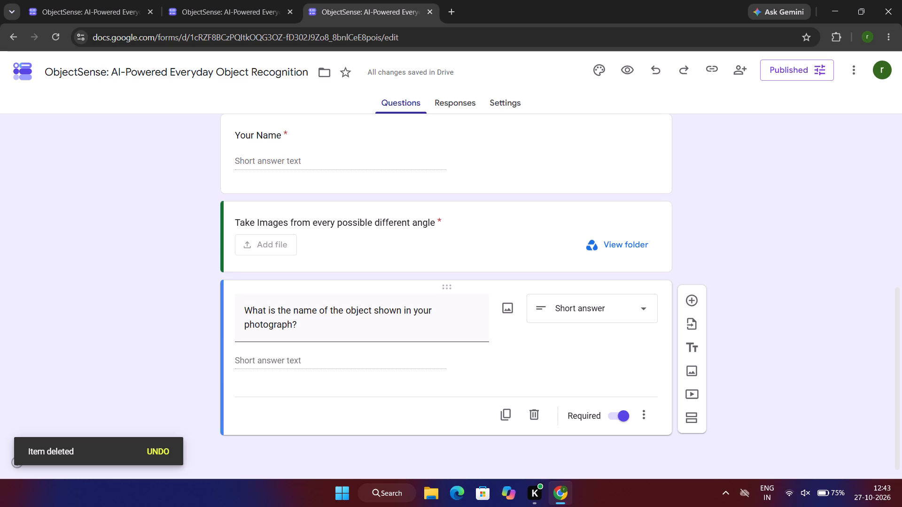
left_click(693, 303)
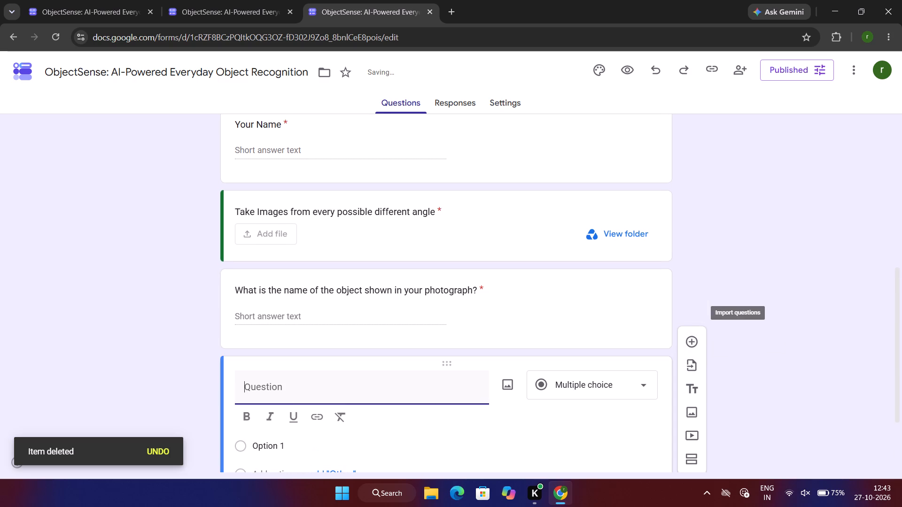
left_click(614, 387)
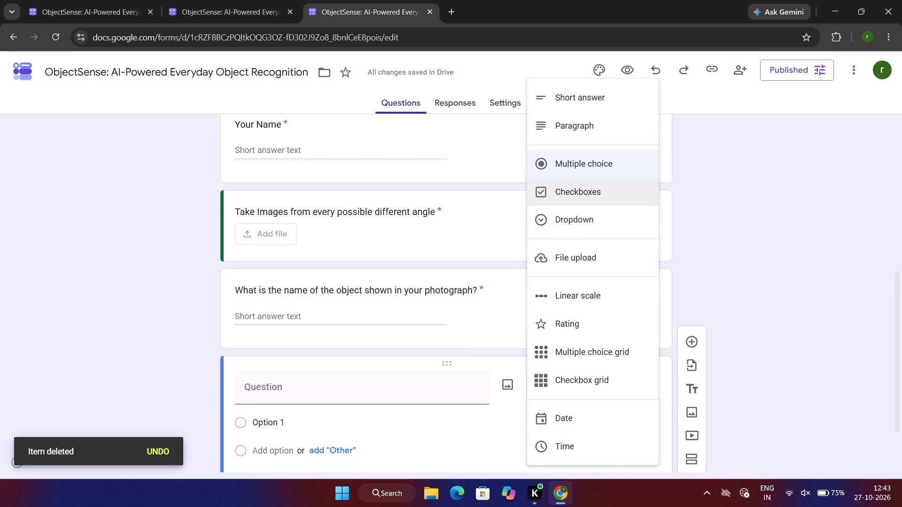
left_click(588, 253)
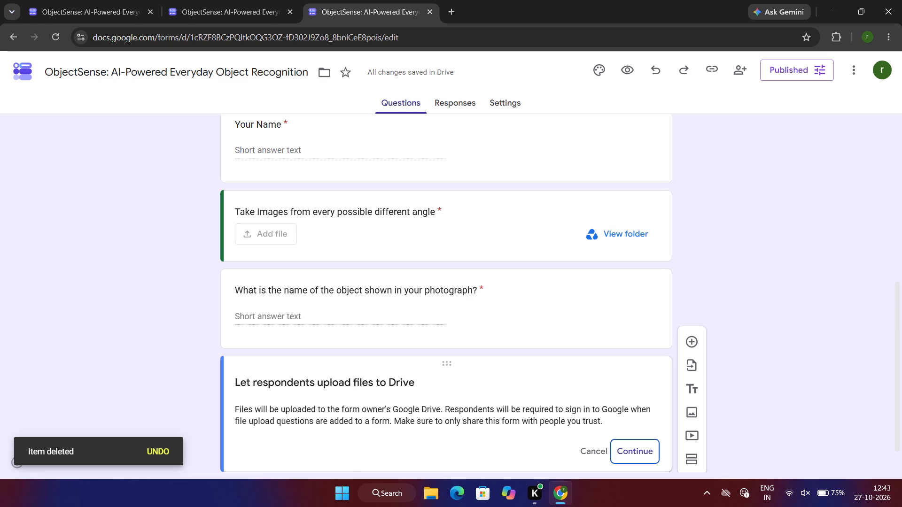
scroll(348, 337, "down", 2)
left_click(632, 413)
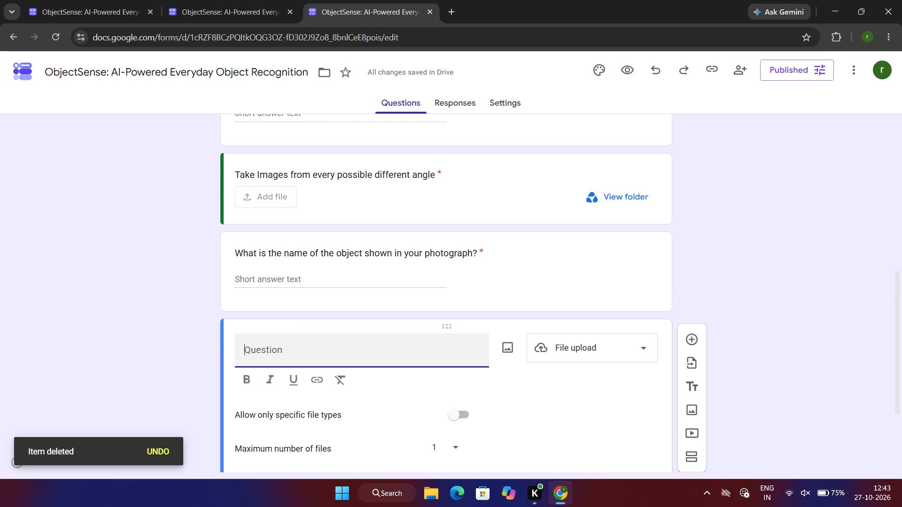
Title the new upload question "Take Images from every possible different angle (Object 2)", reusing the existing upload question's wording.
left_click_drag(439, 176, 360, 184)
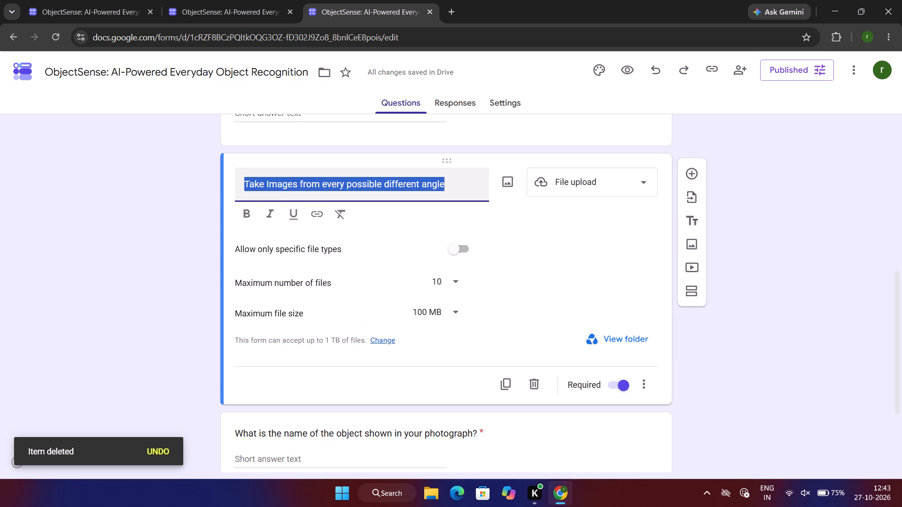
key("ctrl+c")
left_click(347, 445)
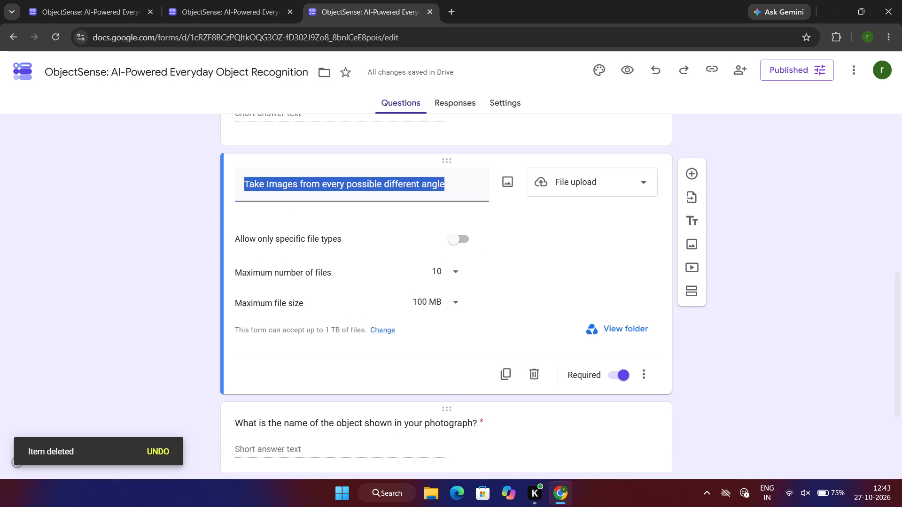
scroll(347, 445, "down", 2)
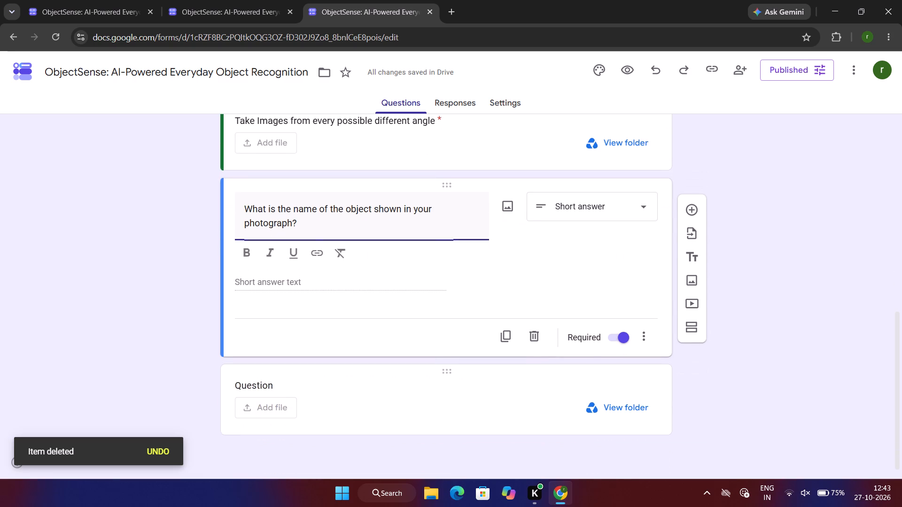
left_click(293, 381)
key("ctrl+v")
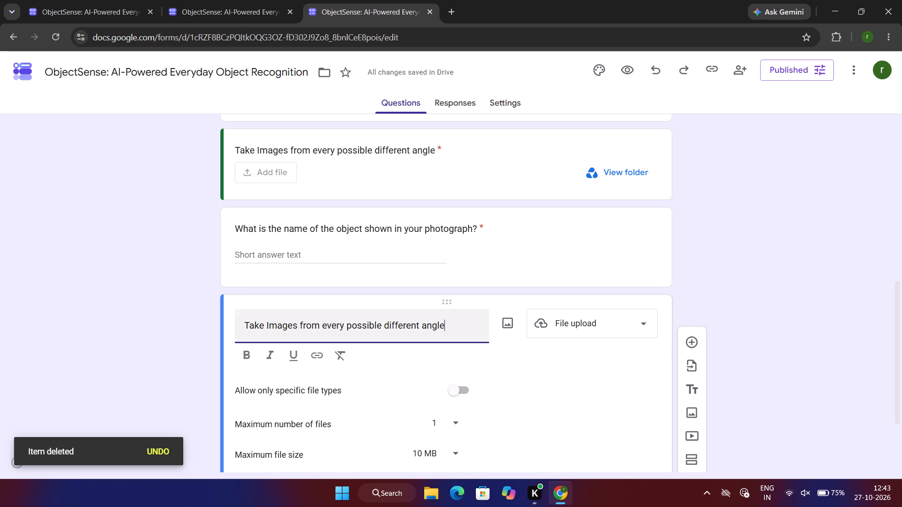
key("space")
type("(")
type("Object 2")
key("shift+parenright")
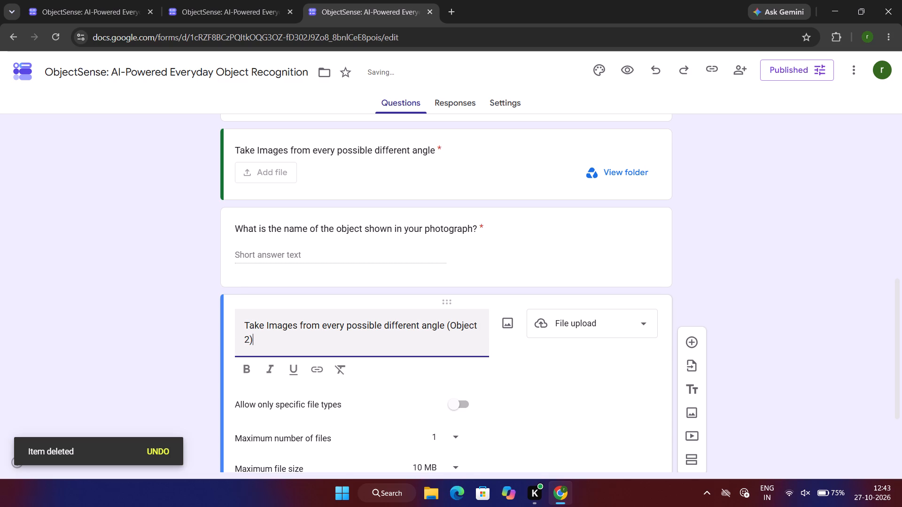
Append "(Object 1)" to the title of the original "Take Images from every possible different angle" upload question.
left_click(435, 153)
left_click(453, 160)
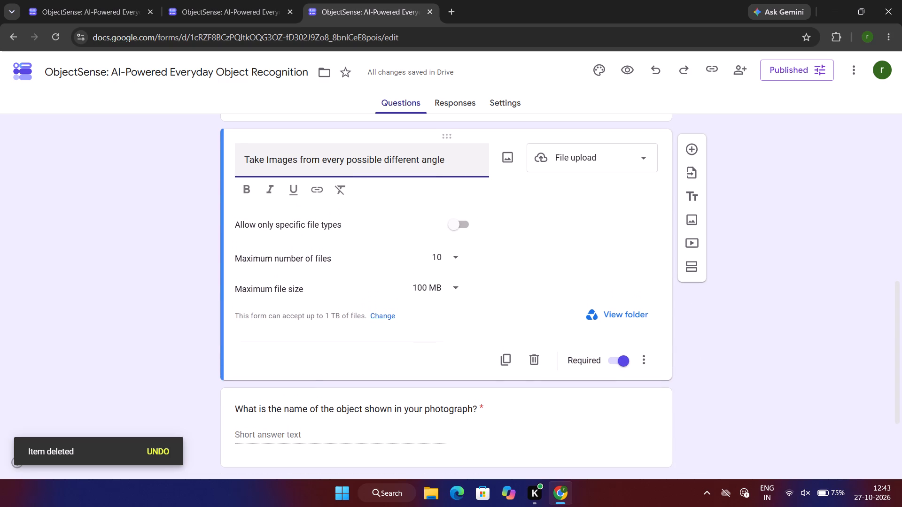
key("space")
type("(Object")
key("space")
type("1")
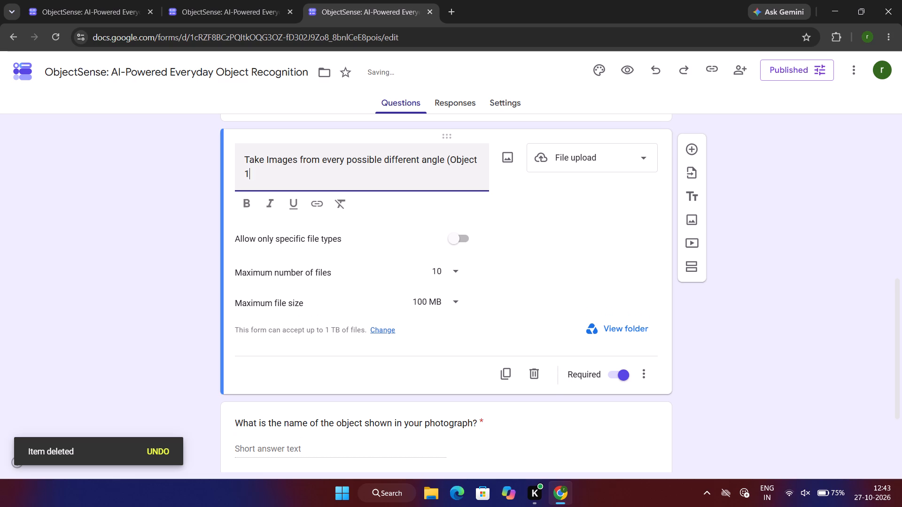
key("shift+parenright")
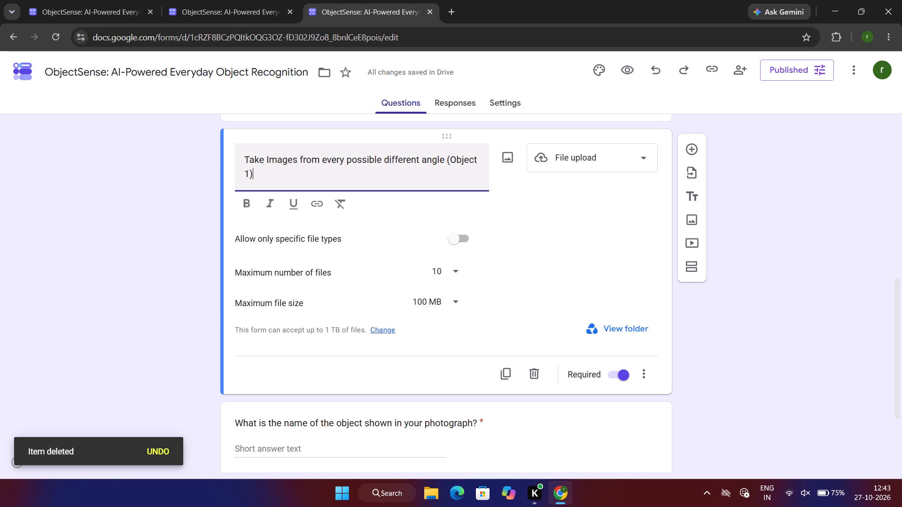
Set the Object 2 upload question to a maximum file size of 1 GB and 10 files, and make it required.
scroll(453, 160, "down", 6)
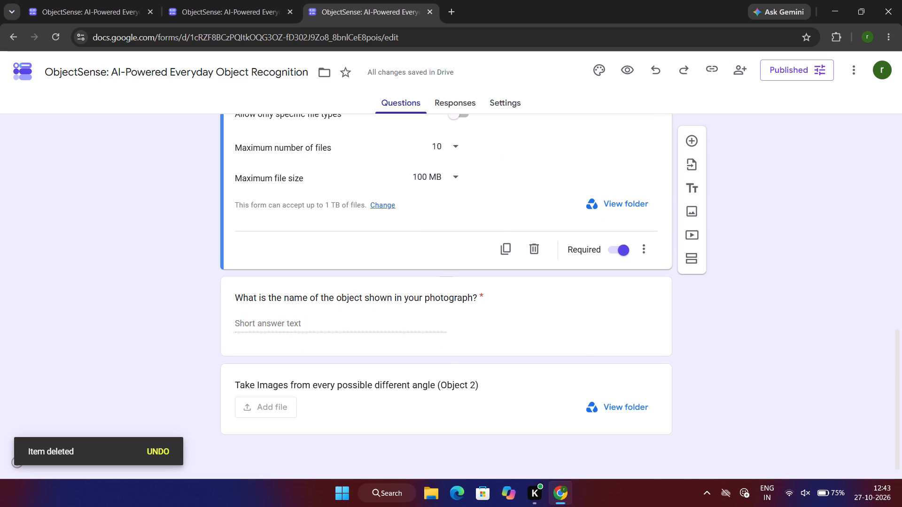
left_click(527, 387)
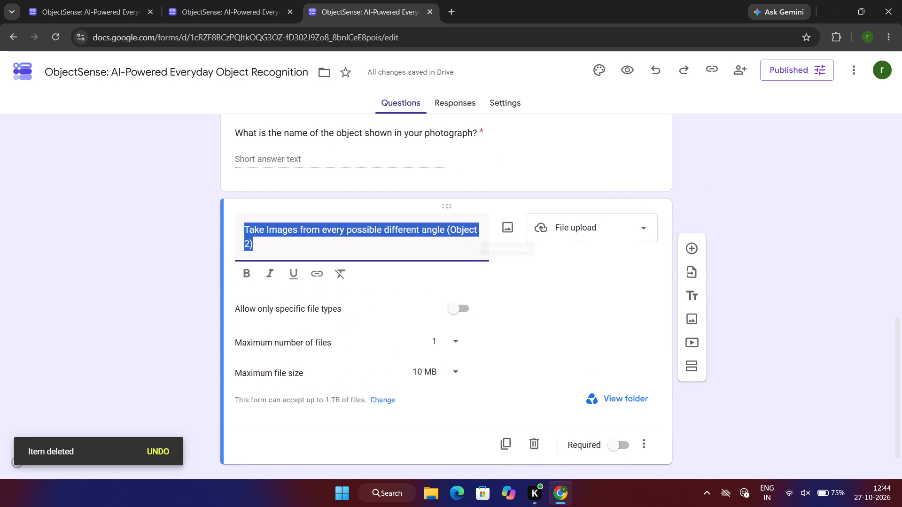
left_click(449, 368)
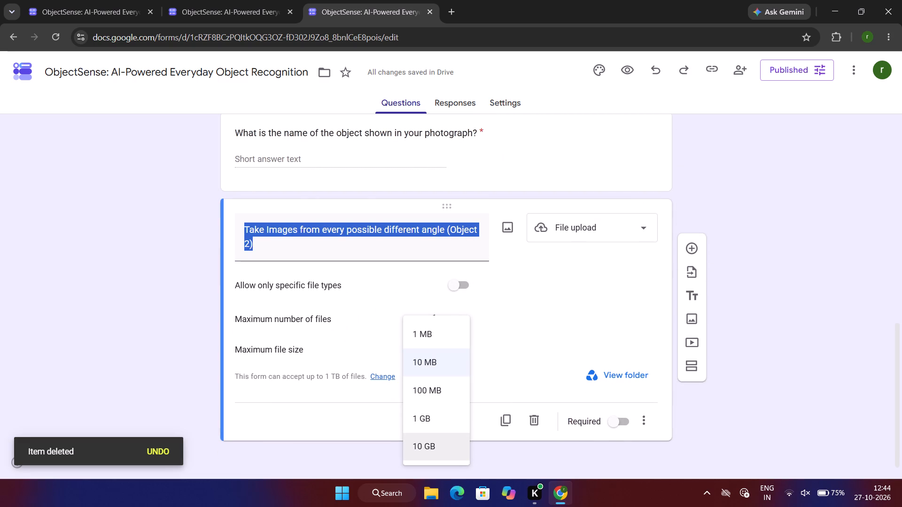
left_click(435, 422)
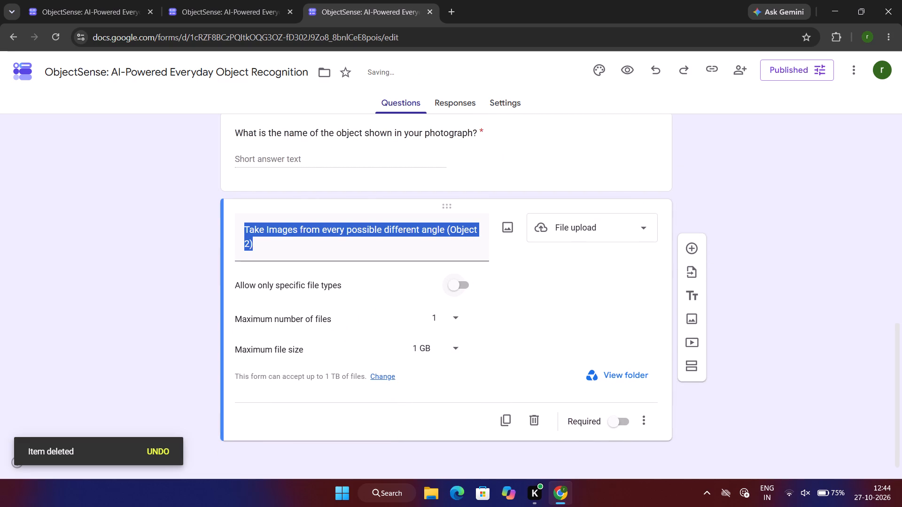
left_click(454, 315)
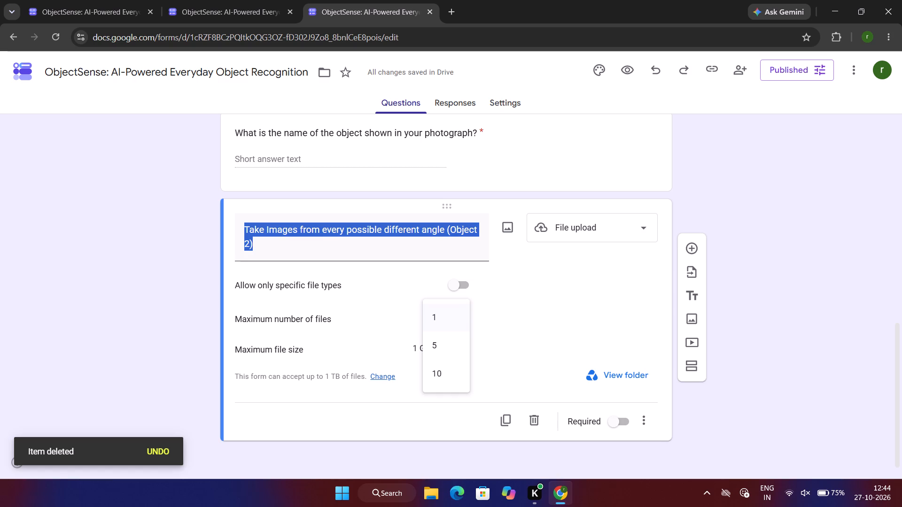
left_click(445, 376)
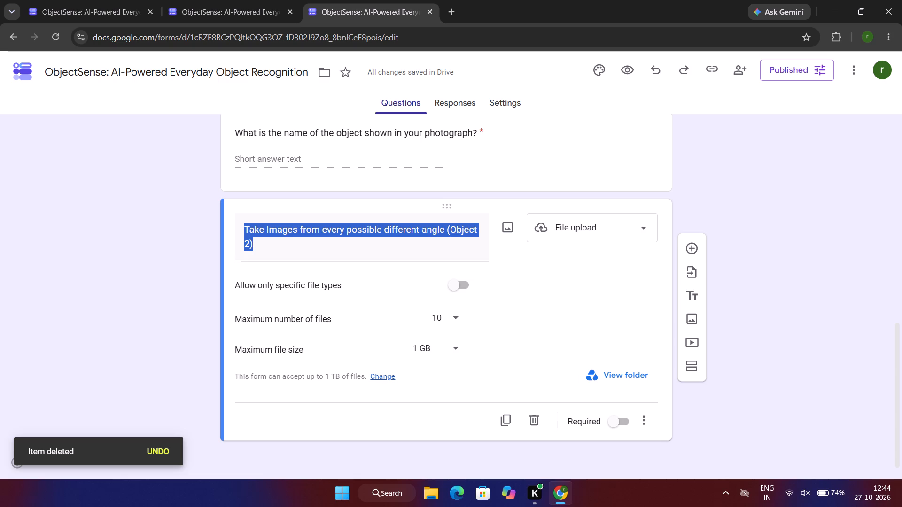
left_click(612, 426)
left_click(574, 292)
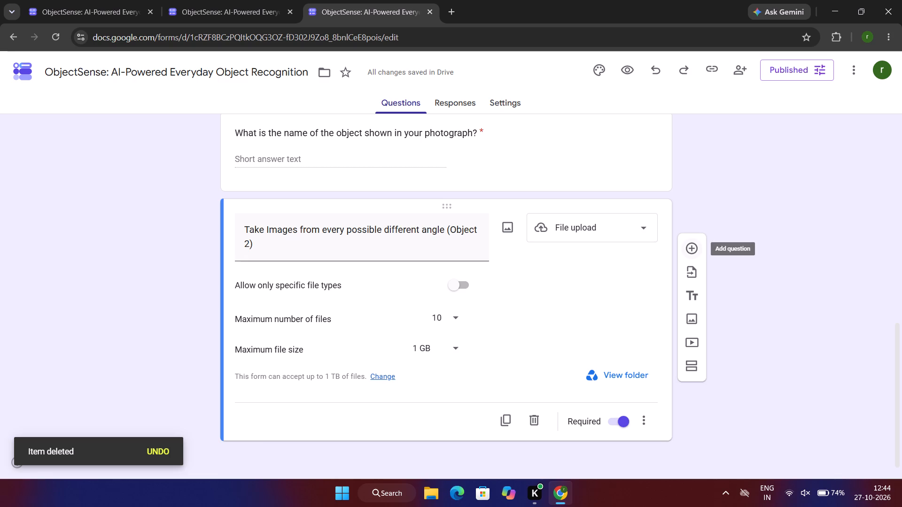
Add a short answer question below the Object 2 upload, reusing the title "What is the name of the object shown in your photograph?".
left_click(688, 246)
scroll(398, 261, "up", 1)
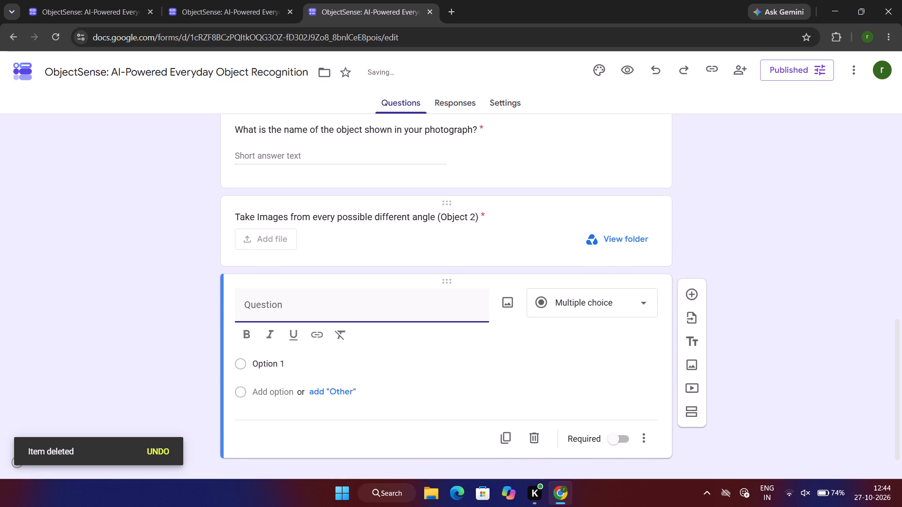
scroll(398, 261, "up", 1)
left_click(480, 171)
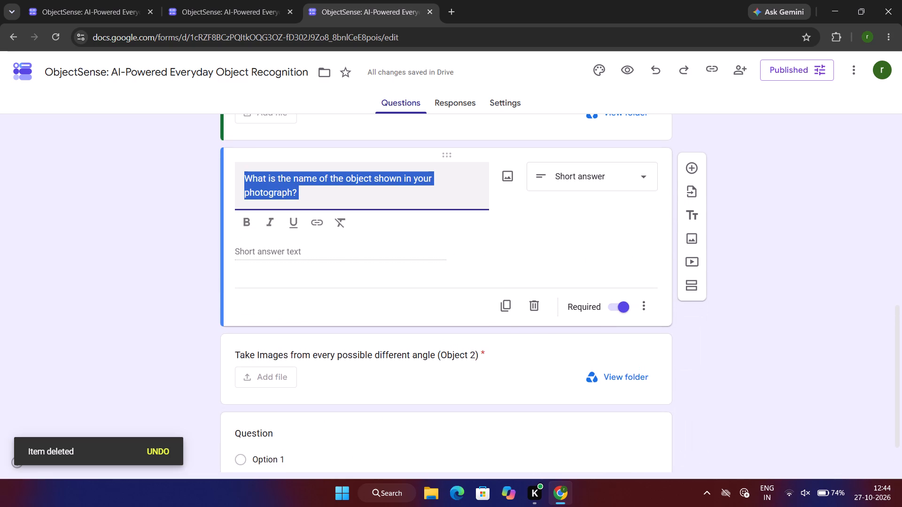
key("ctrl+c")
scroll(466, 343, "down", 1)
left_click(261, 383)
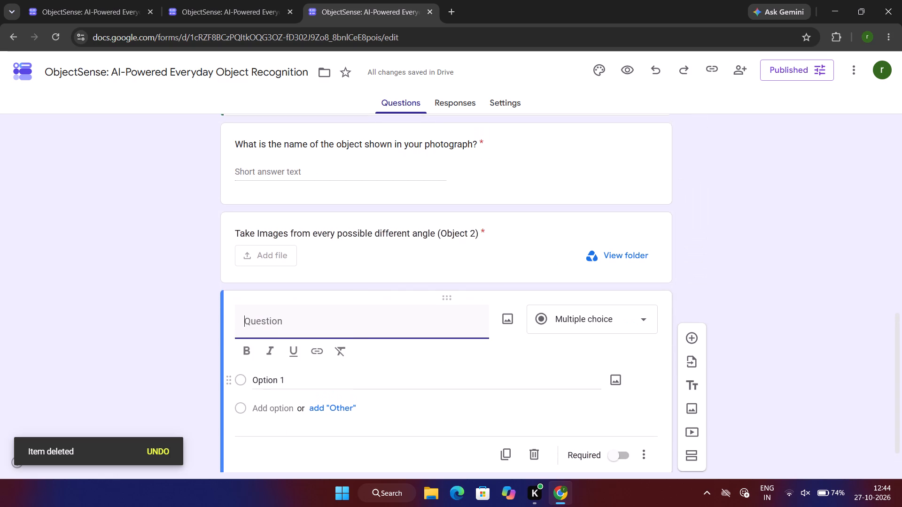
key("ctrl+v")
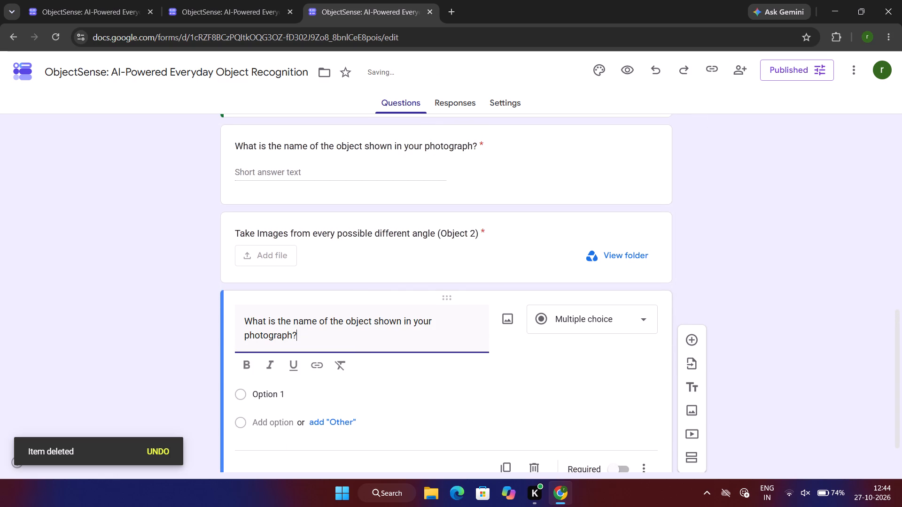
left_click(599, 330)
left_click(587, 98)
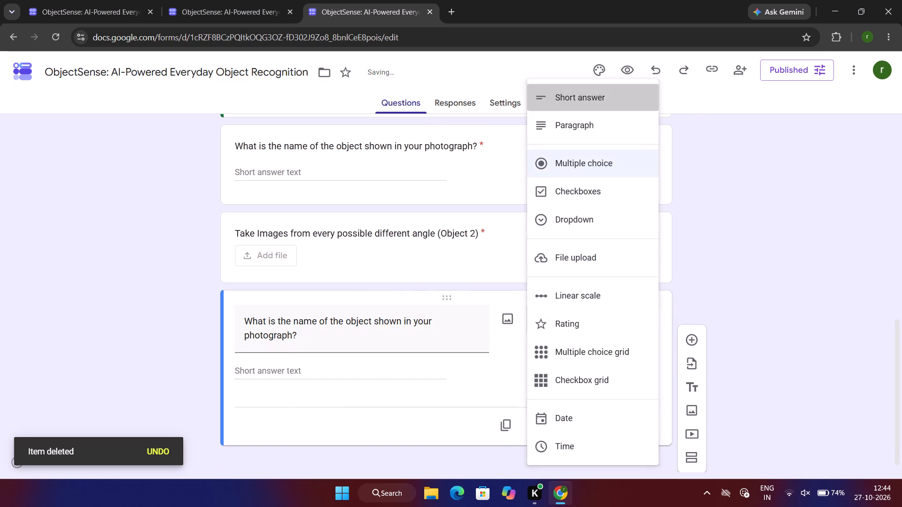
Make the new object name question below the Object 2 upload required.
scroll(703, 255, "up", 2)
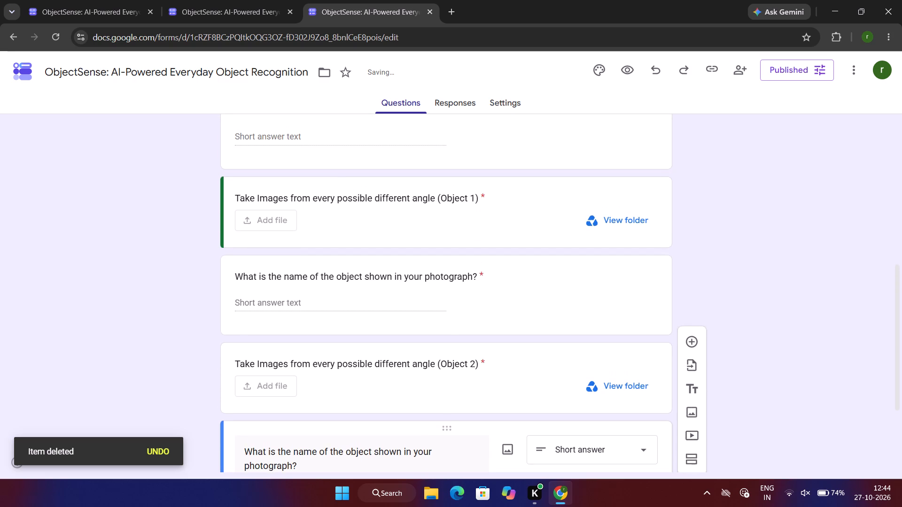
scroll(703, 255, "up", 3)
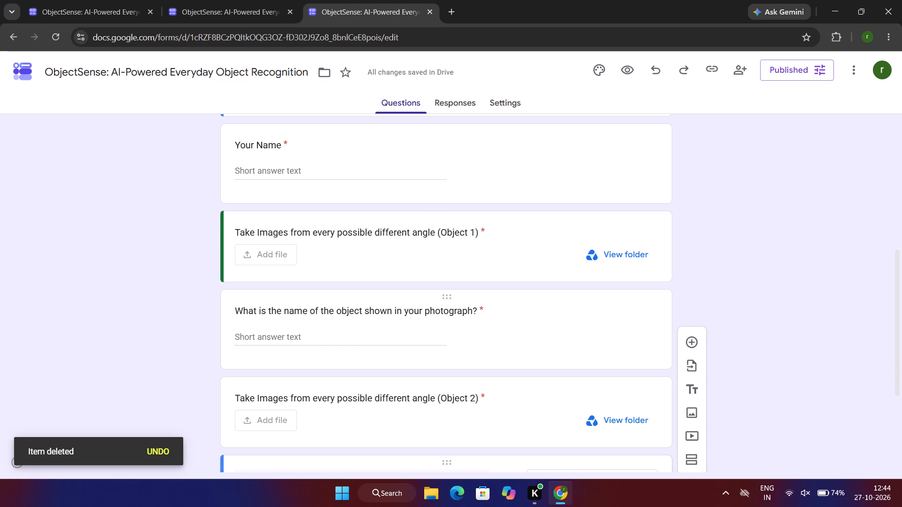
scroll(466, 346, "down", 3)
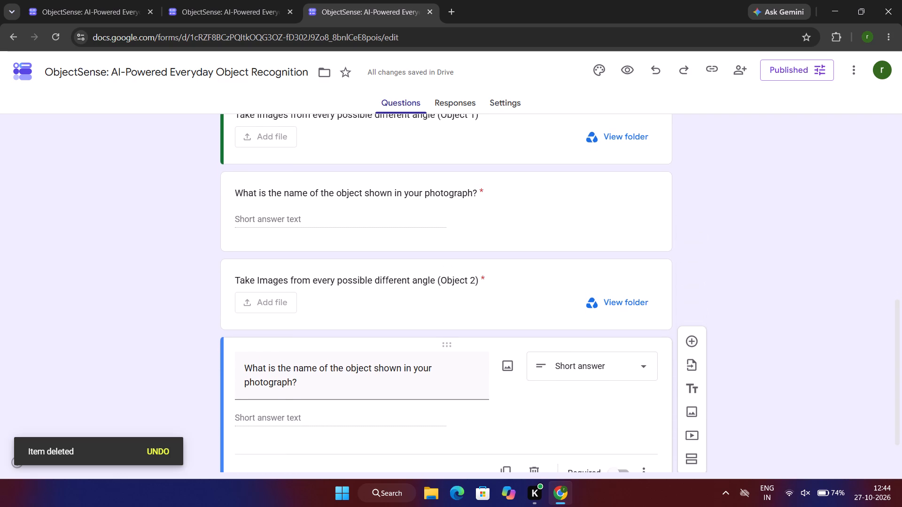
scroll(554, 442, "down", 2)
left_click(615, 414)
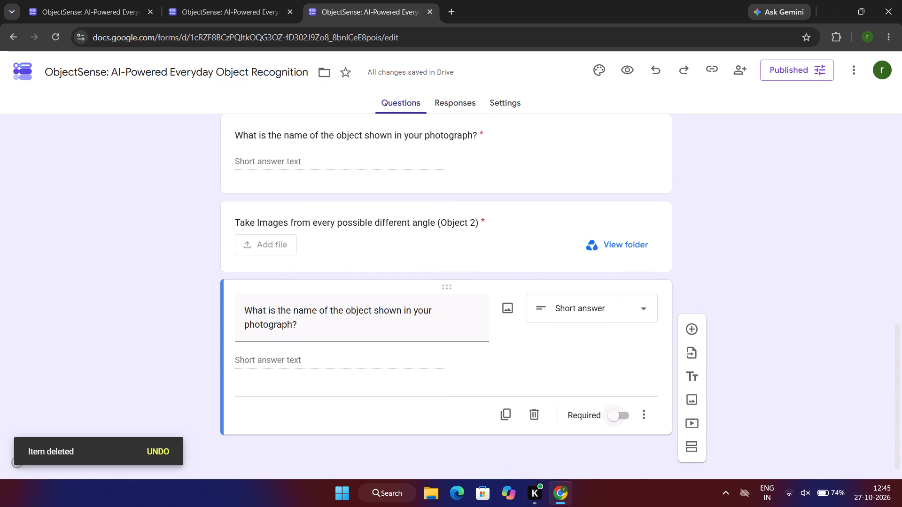
Append "(Object 2)" to the title of the object name question below the Object 2 upload.
left_click(308, 330)
left_click(308, 330)
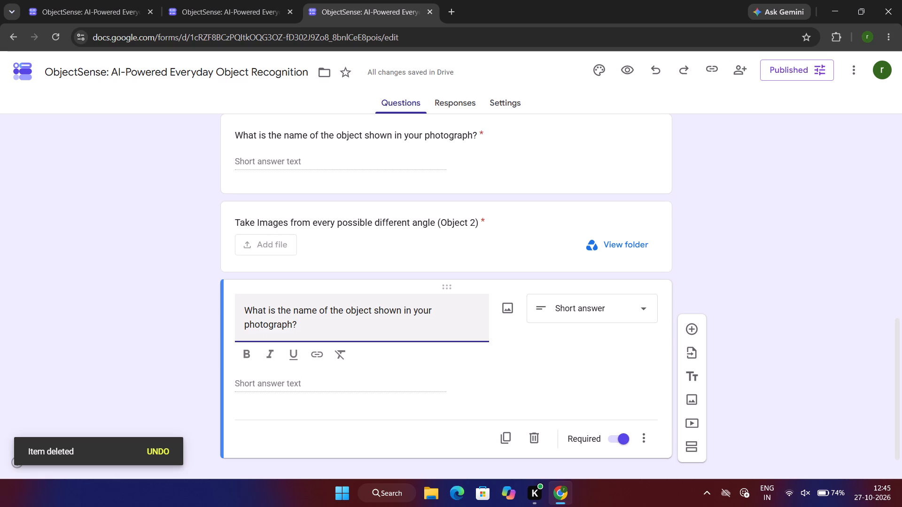
key("space")
type("(Objea")
key("BackSpace")
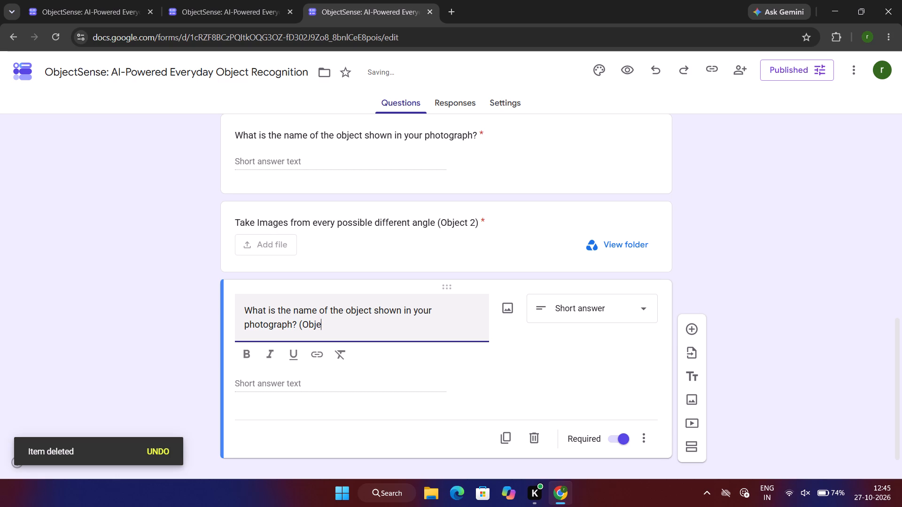
type("ct 2")
key("shift+parenright")
Append "(Object 1)" to the title of the object name question below the Object 1 upload.
scroll(337, 330, "up", 1)
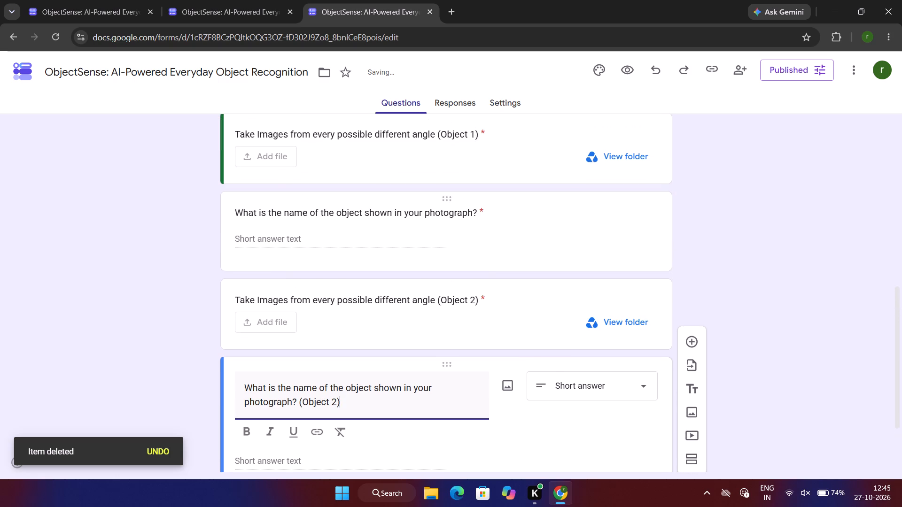
left_click(486, 214)
left_click(411, 238)
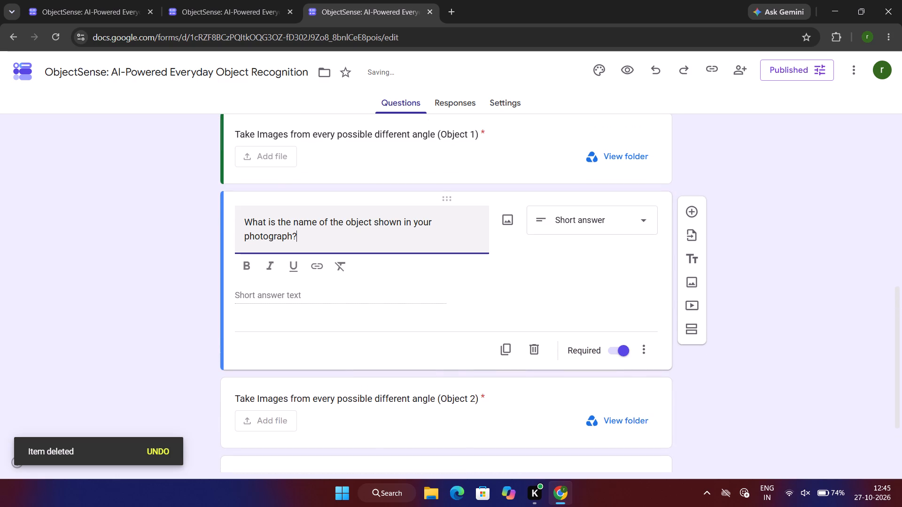
key("space")
type("(O")
type("bject 1")
key("shift+parenright")
Add two new questions at the end of the form, below the Object 2 name question.
scroll(411, 238, "down", 5)
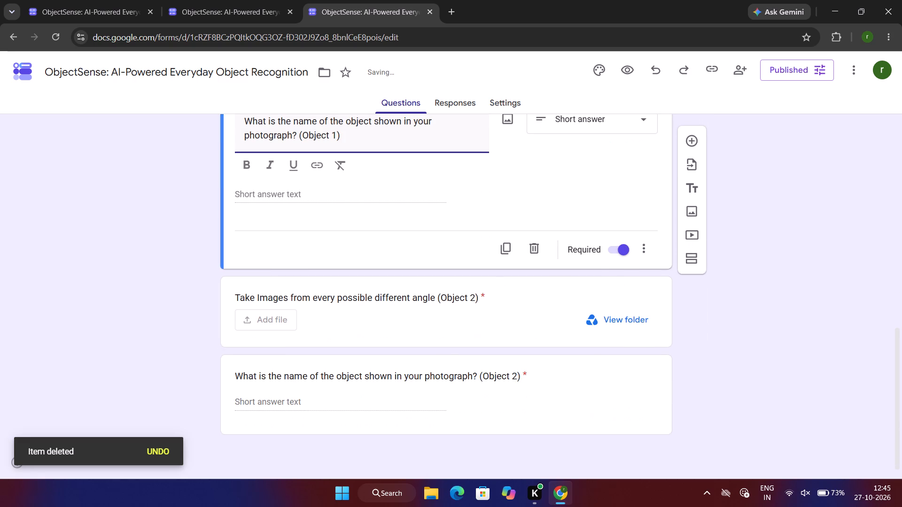
left_click(631, 410)
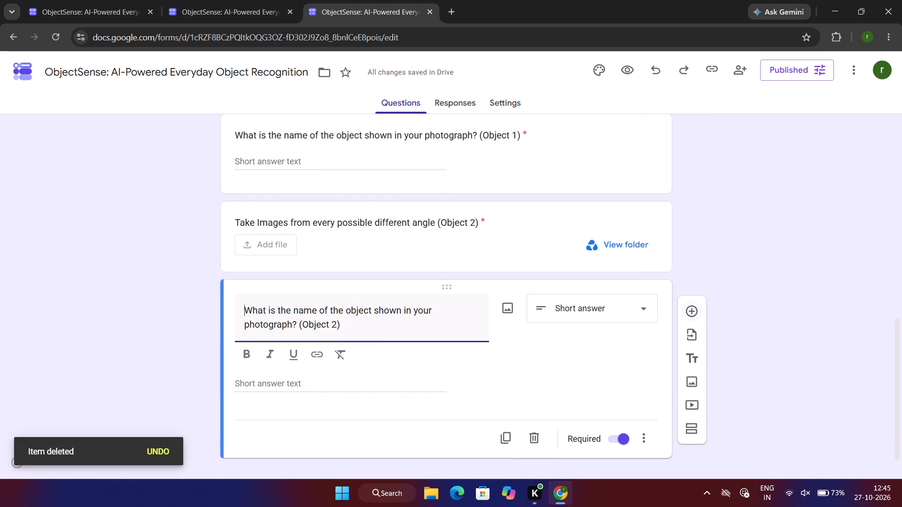
left_click(692, 313)
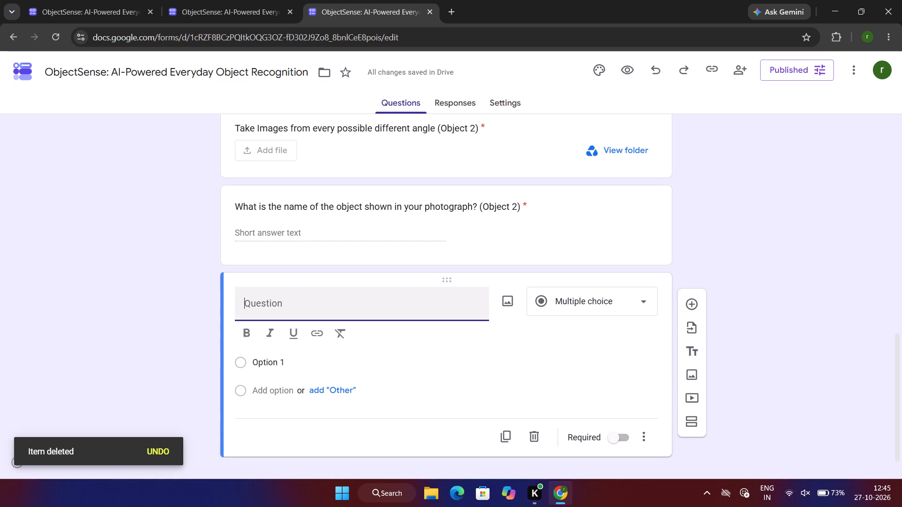
left_click(693, 304)
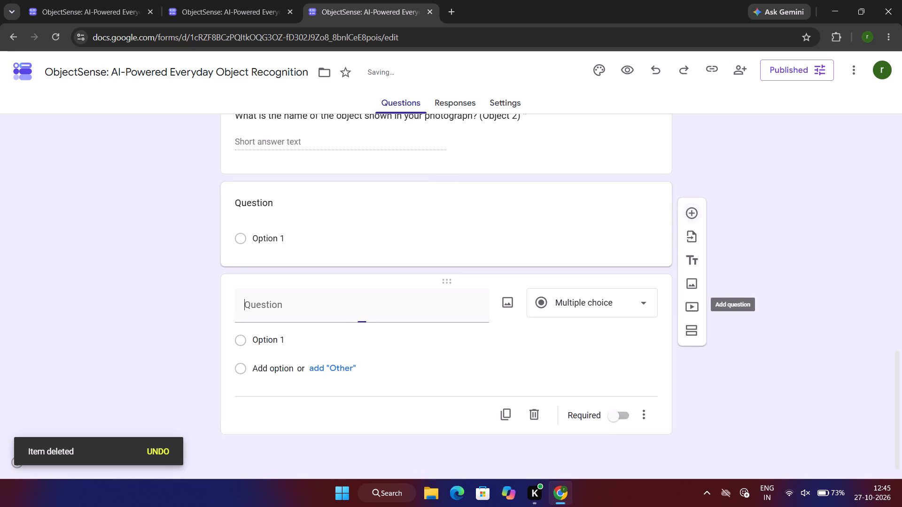
Title the last new question "What is the name of the object shown in your photograph? (Object 3)" and make it a short answer.
key("ctrl+v")
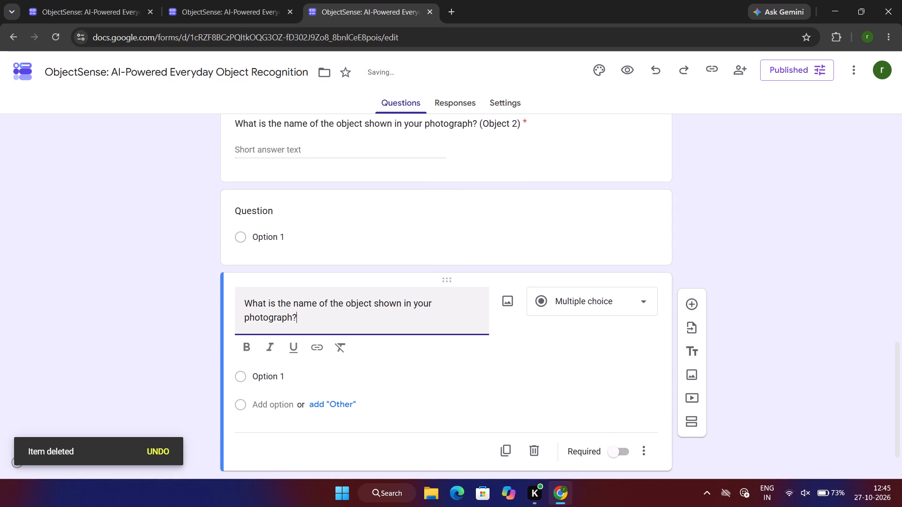
key("space")
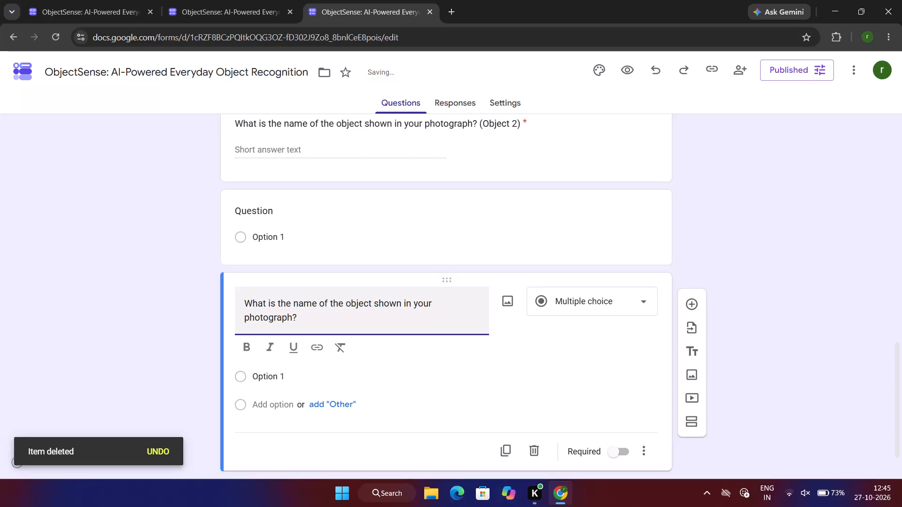
key("shift+parenleft")
type("Object 3")
key("shift+parenright")
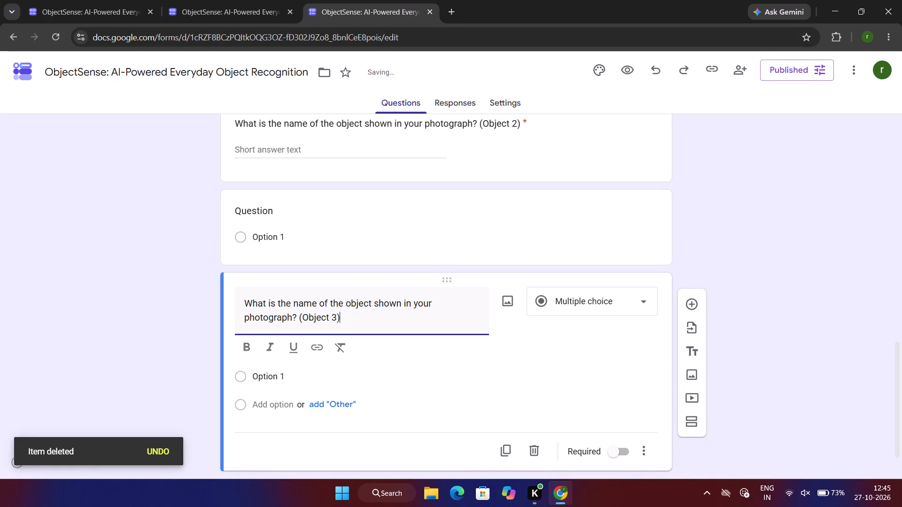
left_click(586, 306)
left_click(583, 105)
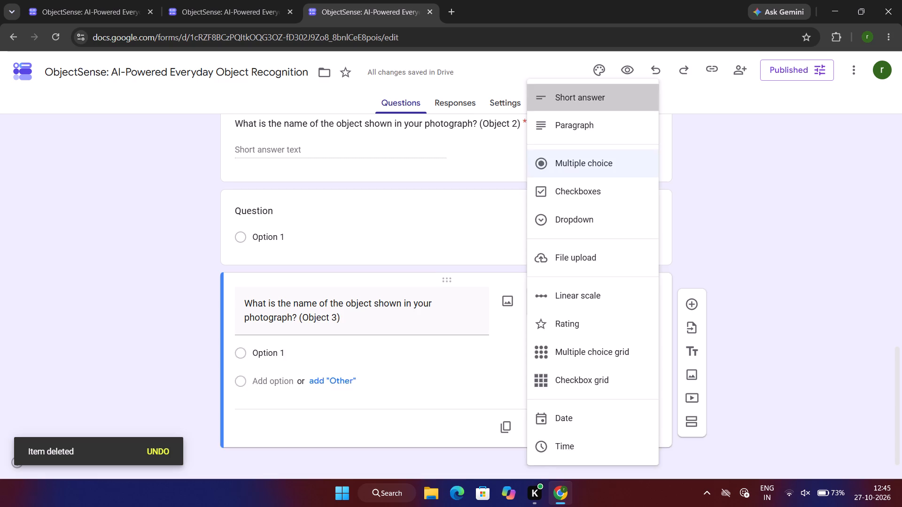
Title the blank question above it "Take Images from every possible different angle (Object 3)", reusing the Object 2 upload's title.
left_click(282, 214)
scroll(282, 214, "up", 1)
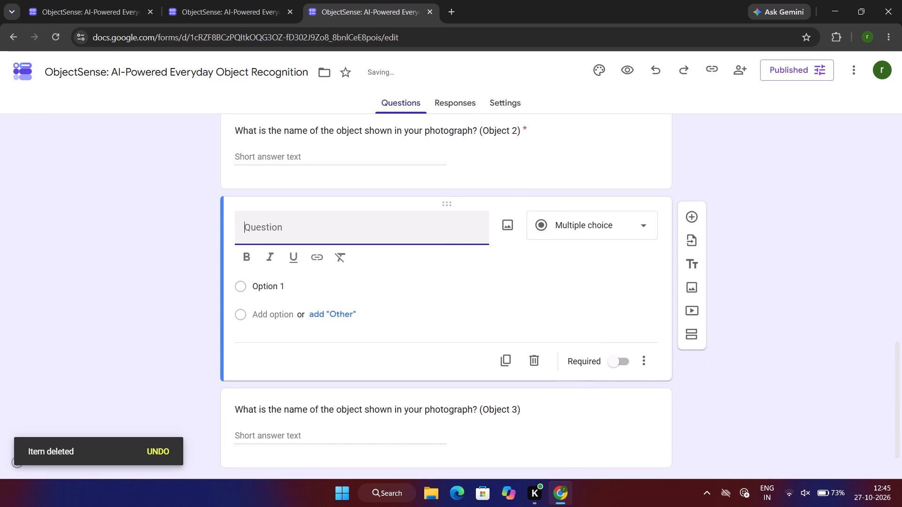
scroll(282, 214, "up", 1)
left_click(412, 148)
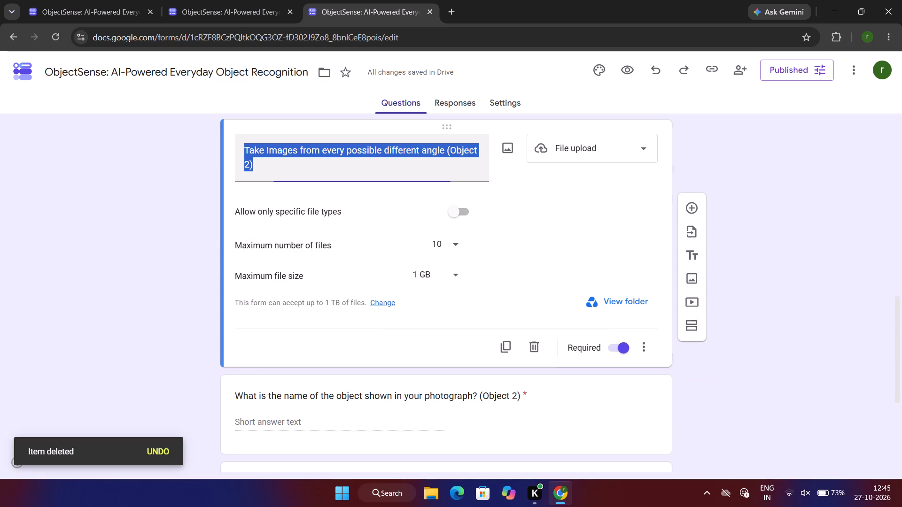
key("ctrl+c")
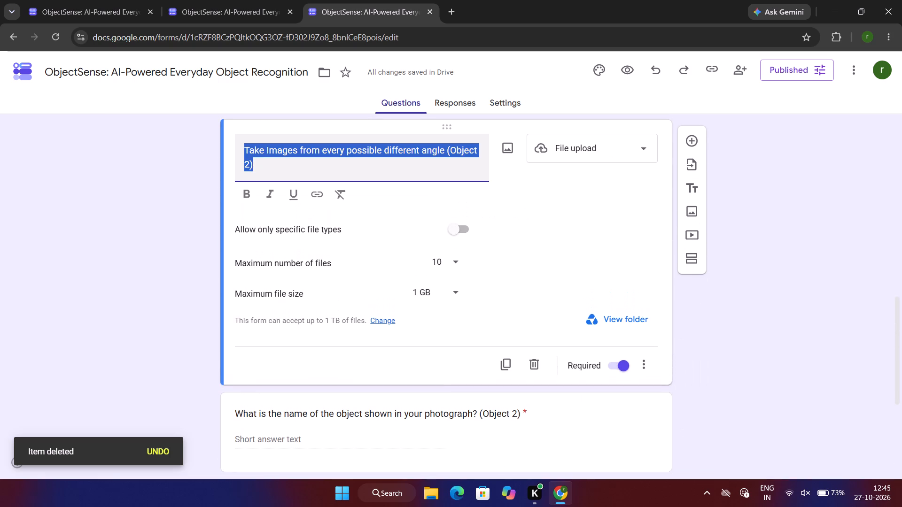
scroll(319, 406, "down", 2)
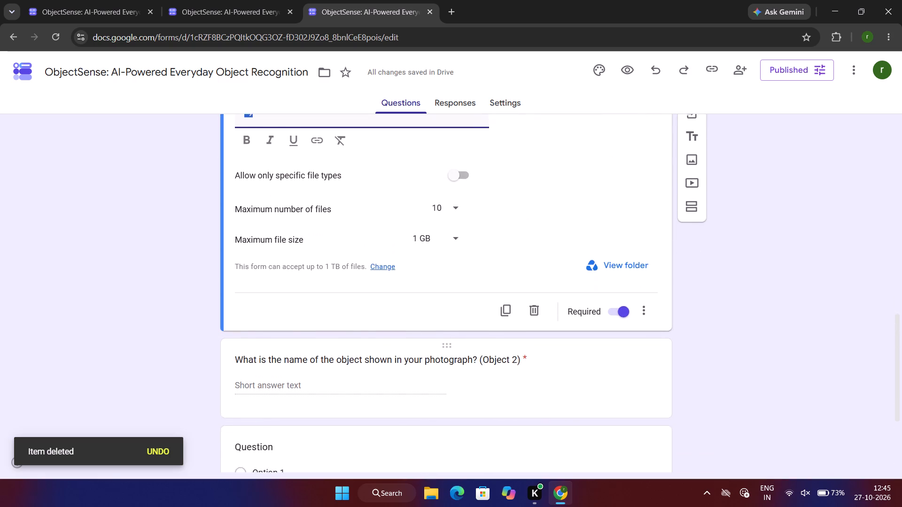
scroll(319, 406, "down", 2)
left_click(264, 354)
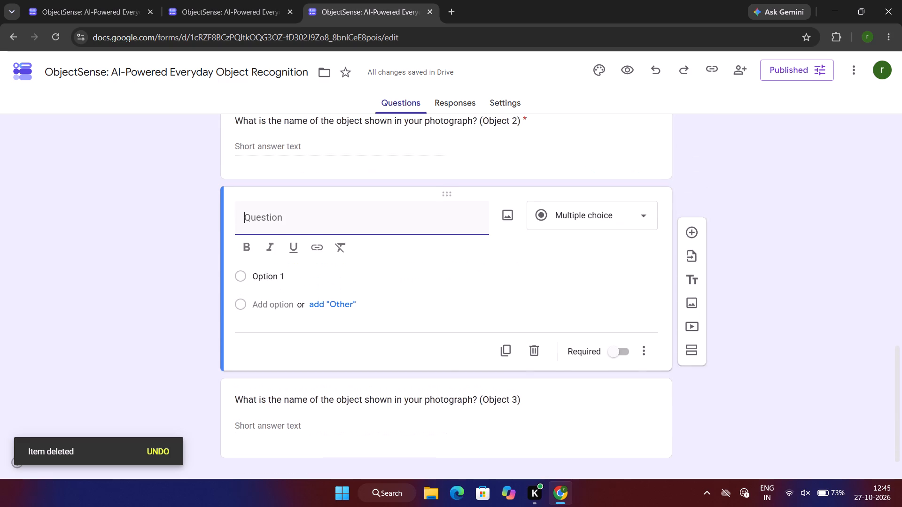
key("ctrl+v")
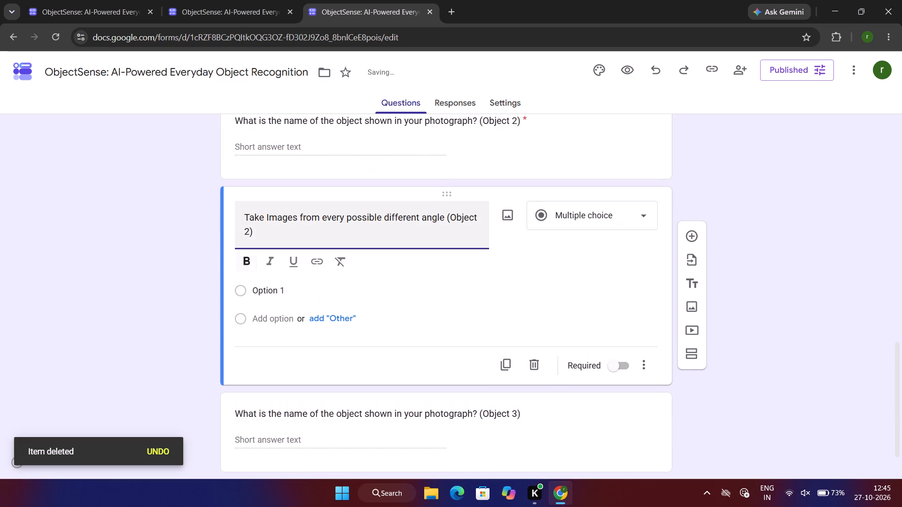
left_click(249, 235)
key("BackSpace")
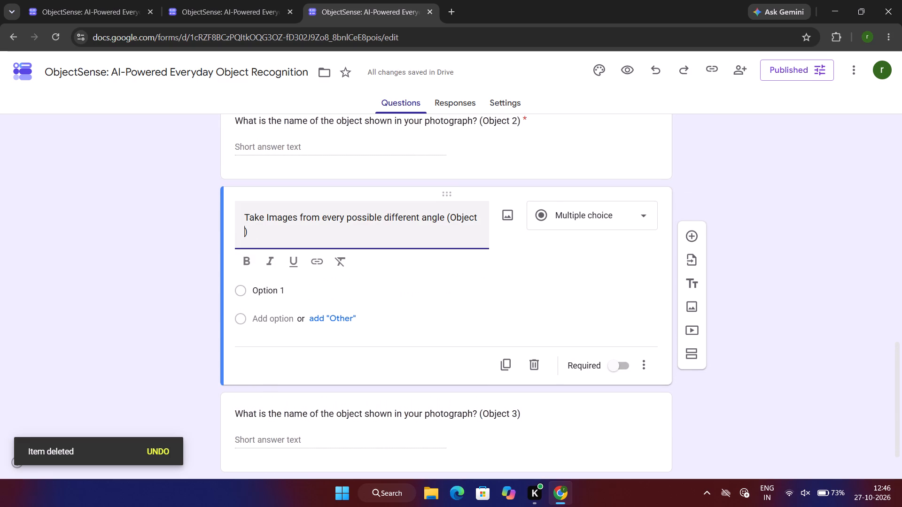
key("3")
Change the Object 3 image question to File upload with a maximum file size of 1 GB.
left_click(637, 209)
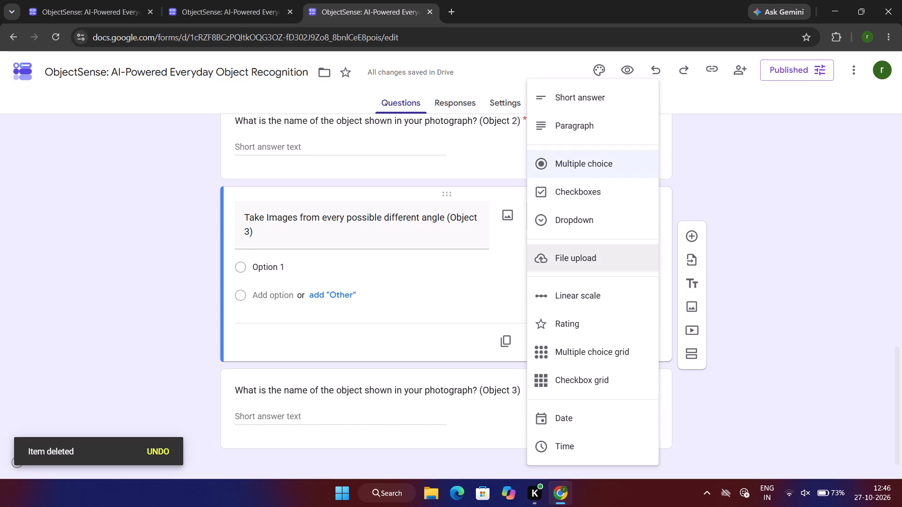
left_click(571, 253)
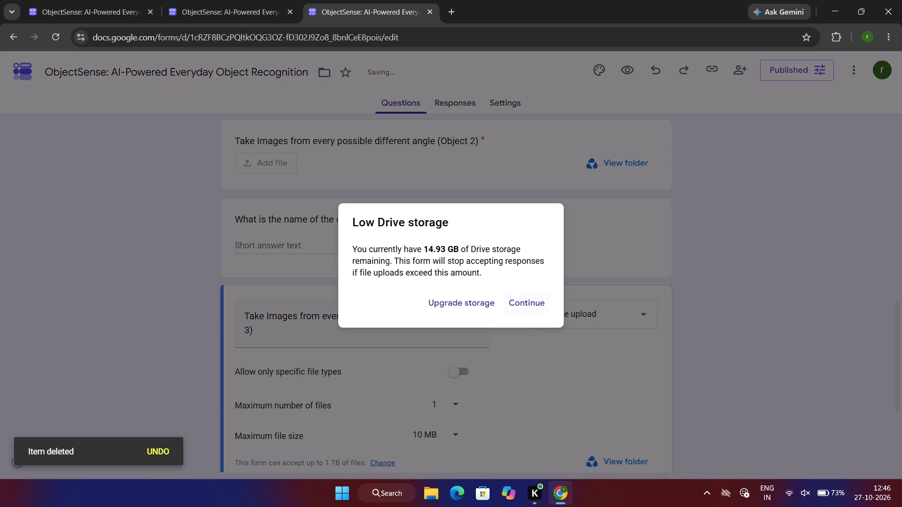
left_click(533, 301)
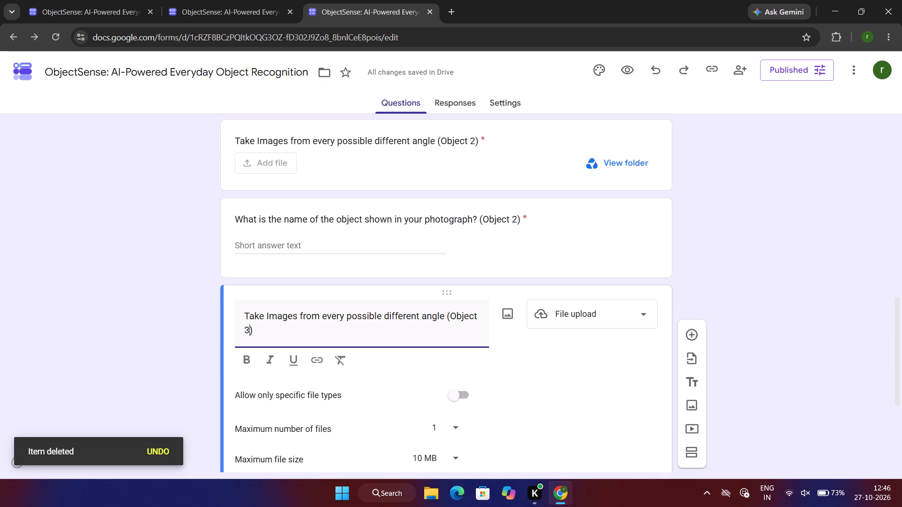
scroll(588, 406, "down", 2)
left_click(455, 358)
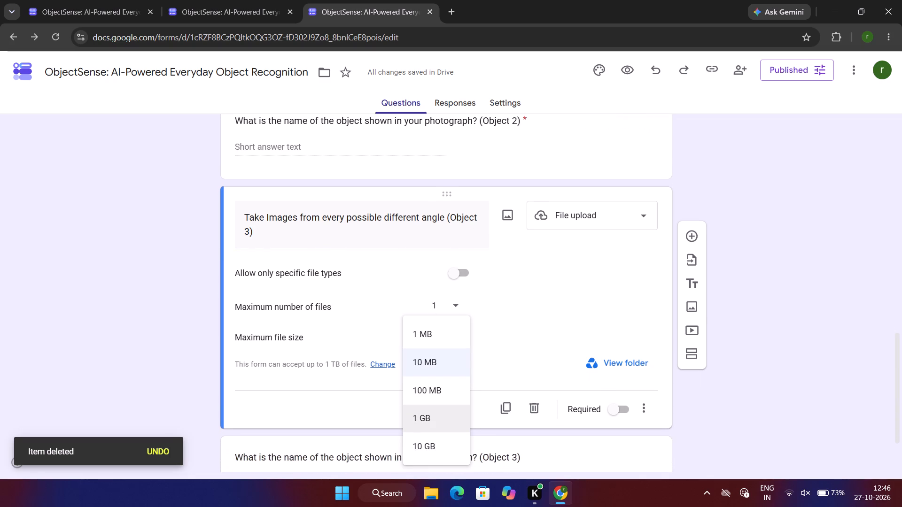
left_click(430, 418)
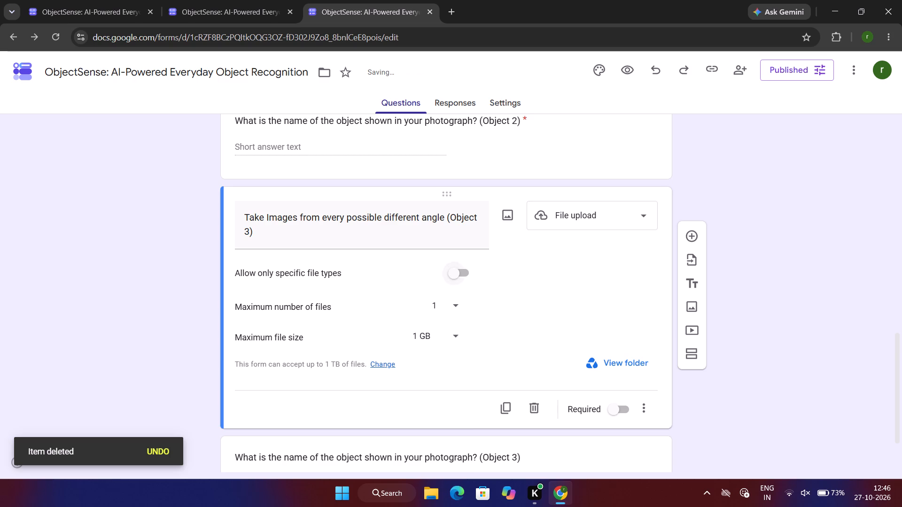
Check the Object 1 upload's file limits and set the Object 2 upload's maximum file size to 100 MB.
scroll(467, 290, "up", 7)
scroll(356, 402, "down", 2)
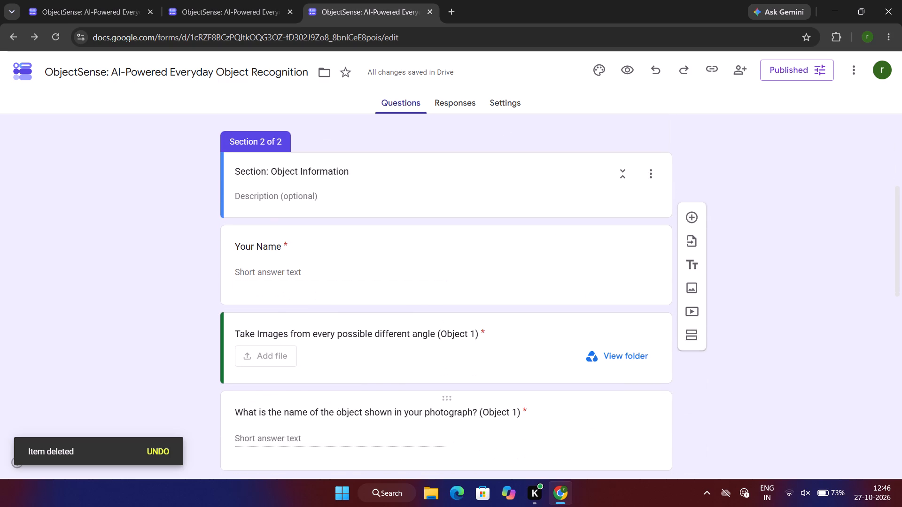
left_click(409, 362)
scroll(409, 362, "down", 4)
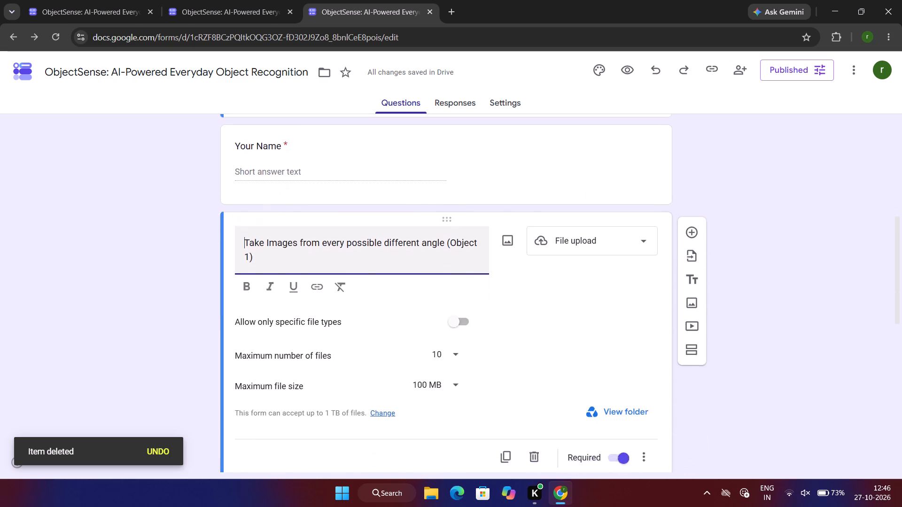
scroll(409, 362, "down", 4)
scroll(409, 362, "up", 1)
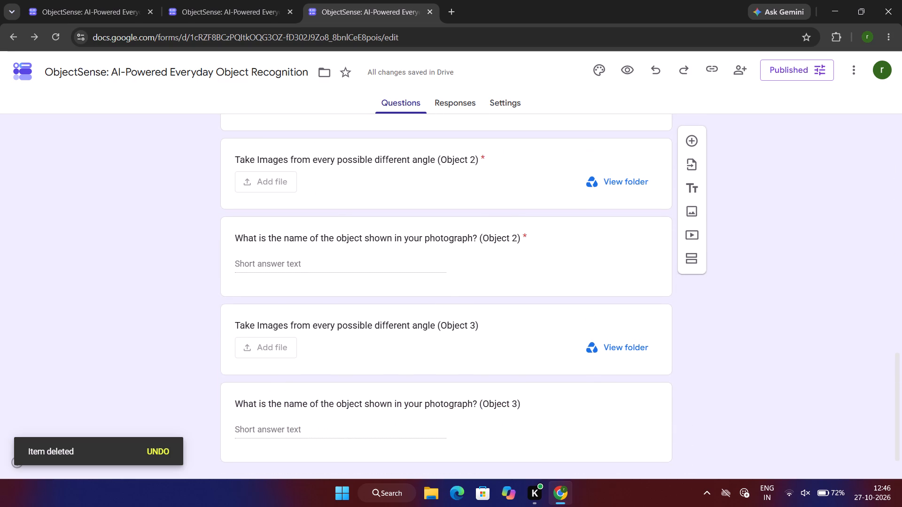
left_click(426, 195)
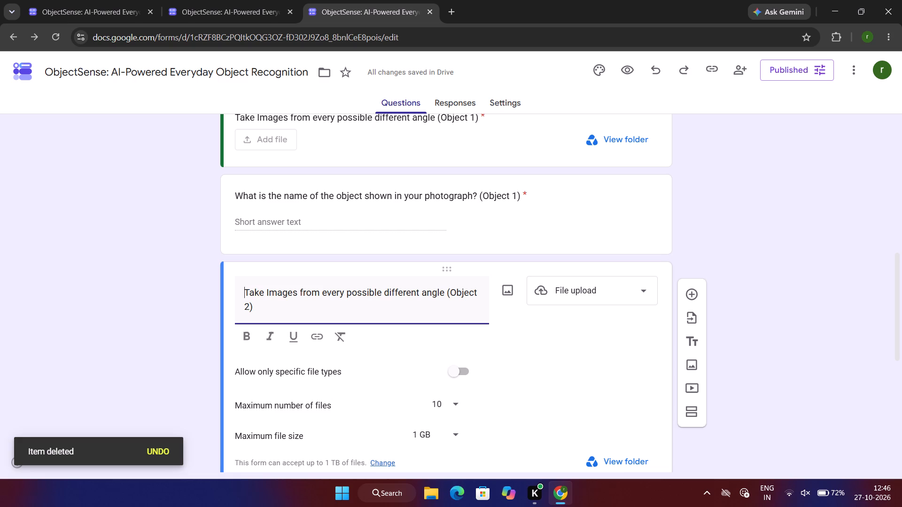
left_click(440, 438)
left_click(444, 395)
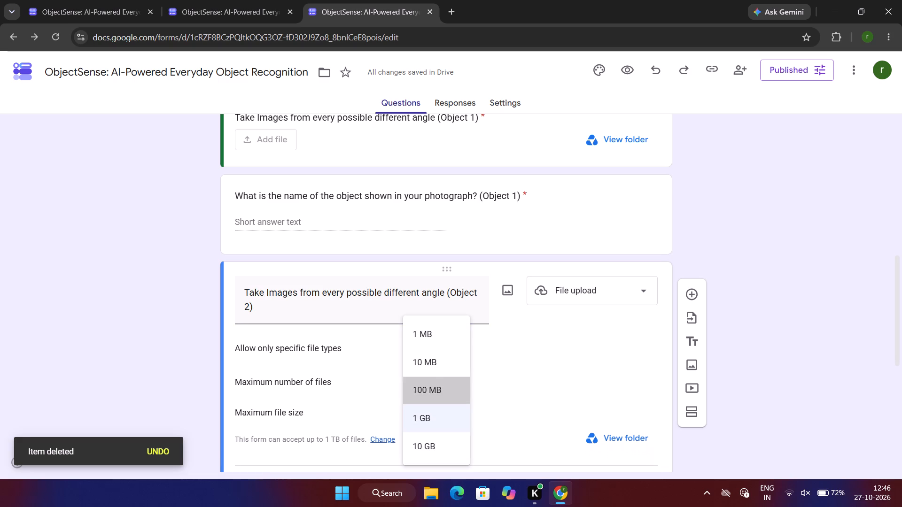
scroll(516, 394, "down", 6)
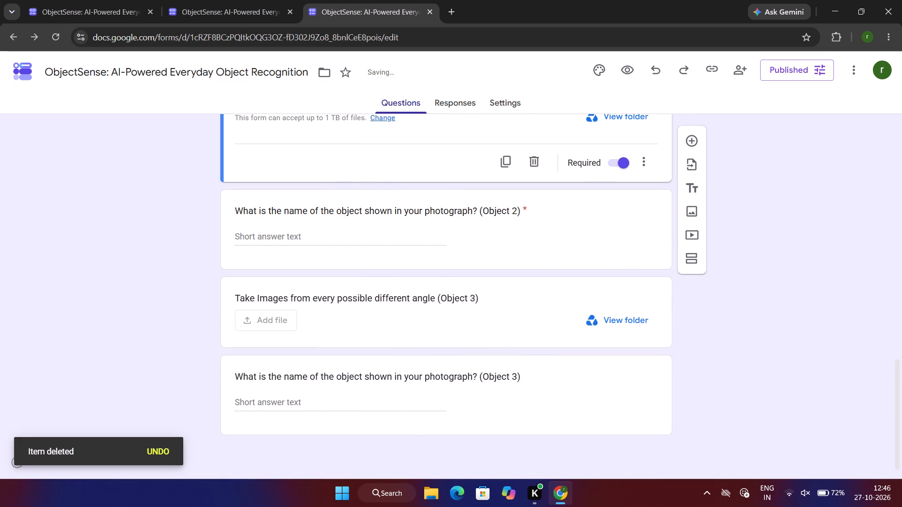
Set the Object 3 image upload's maximum file size to 100 MB.
left_click(444, 338)
left_click(442, 279)
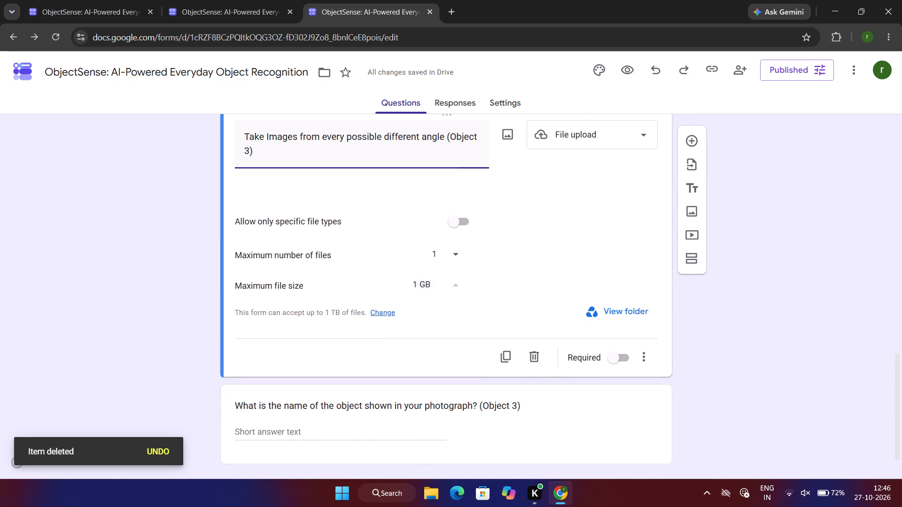
left_click(432, 245)
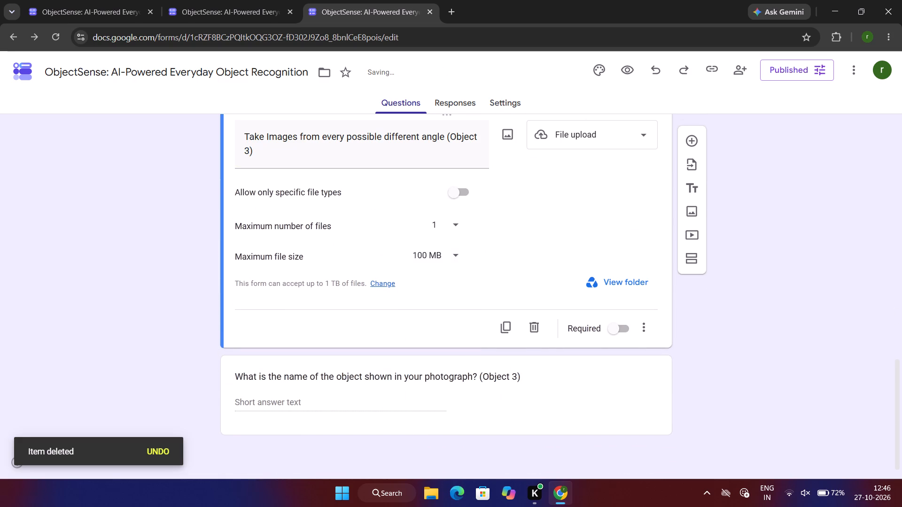
Review the form's sections and the Object 1, 2 and 3 questions, comparing their titles, upload limits and required settings.
scroll(534, 239, "up", 4)
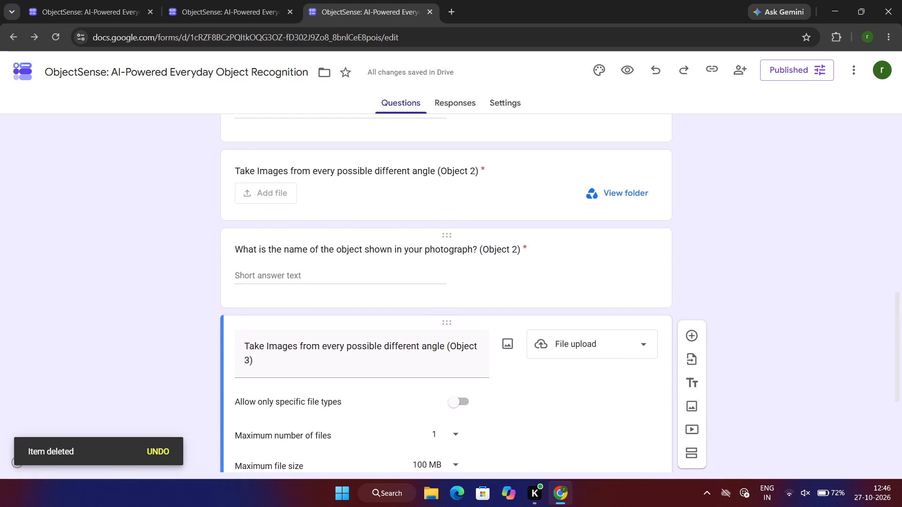
scroll(521, 272, "down", 3)
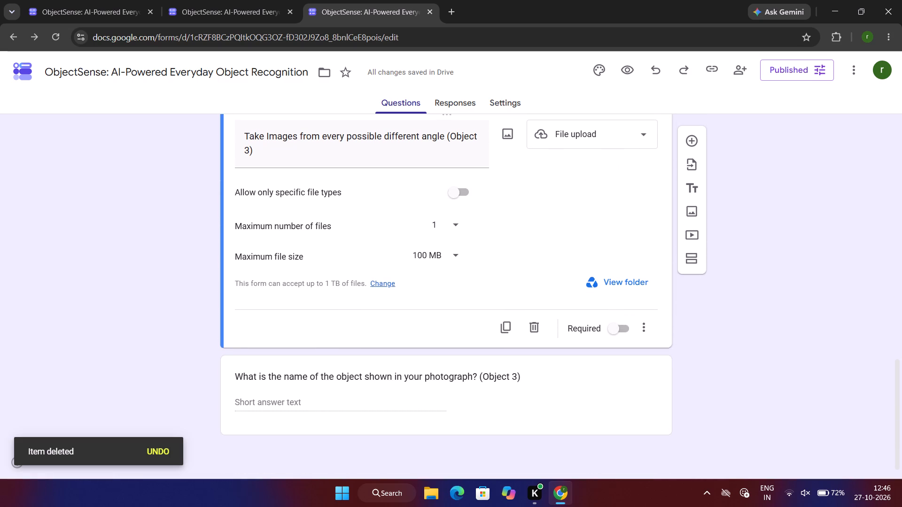
scroll(521, 272, "up", 1)
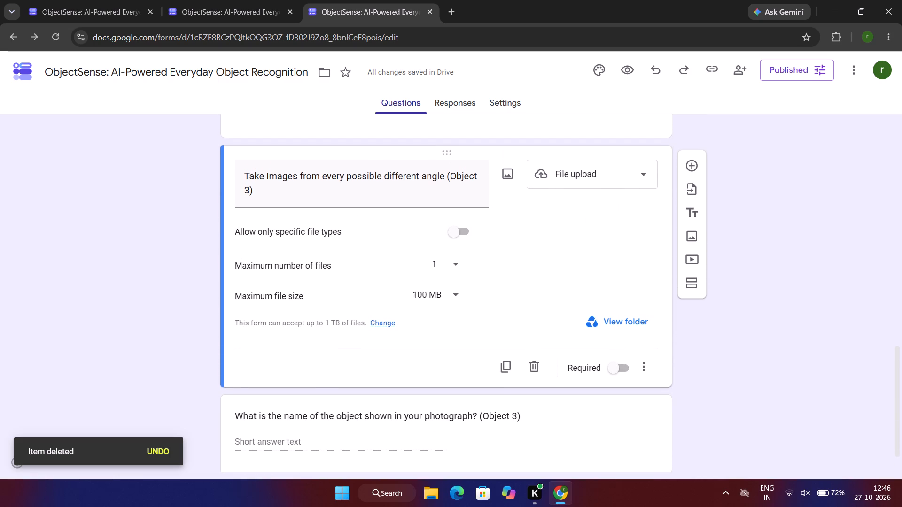
left_click(549, 273)
scroll(549, 273, "down", 1)
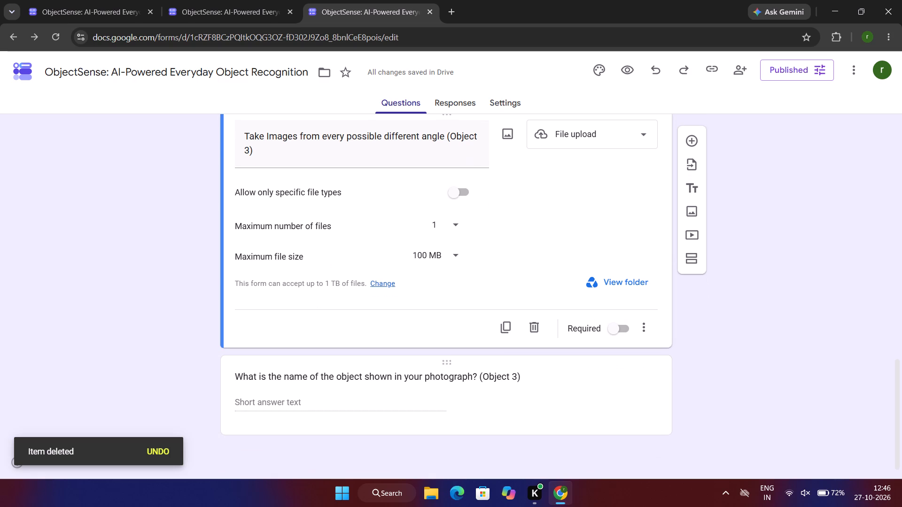
left_click(557, 388)
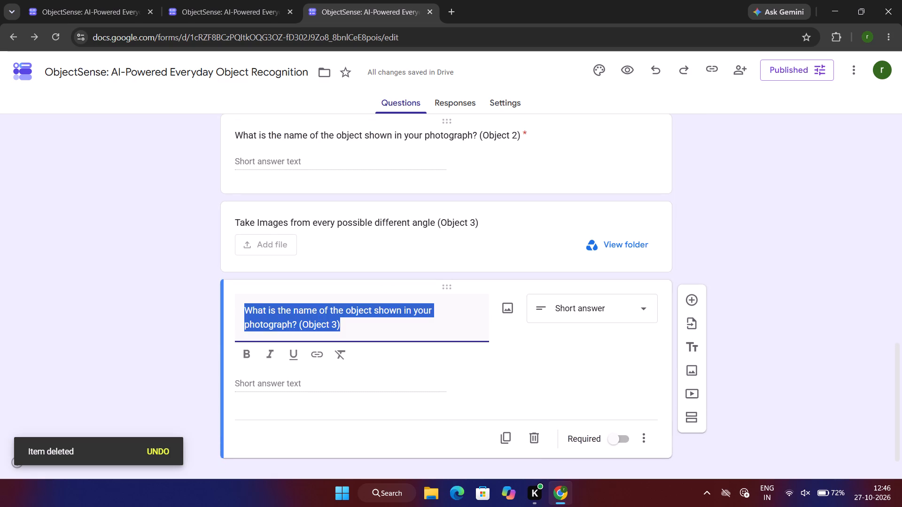
left_click(533, 176)
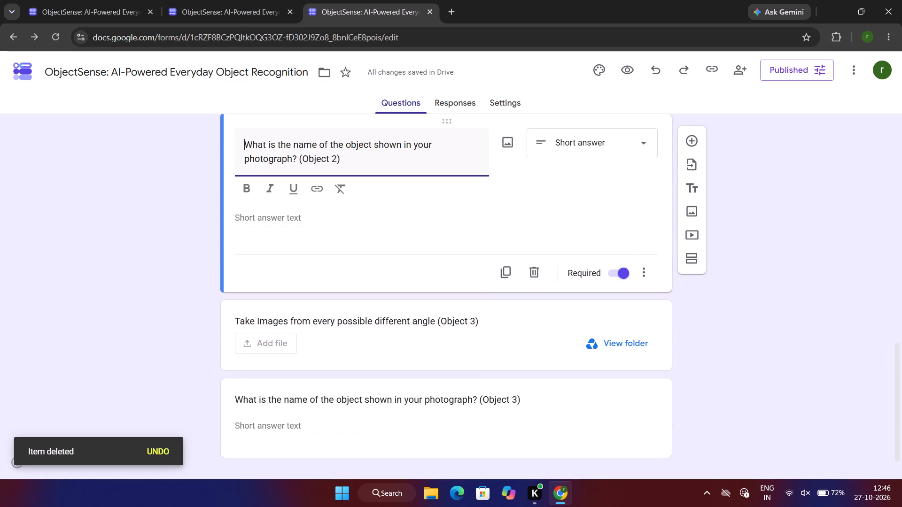
left_click(467, 350)
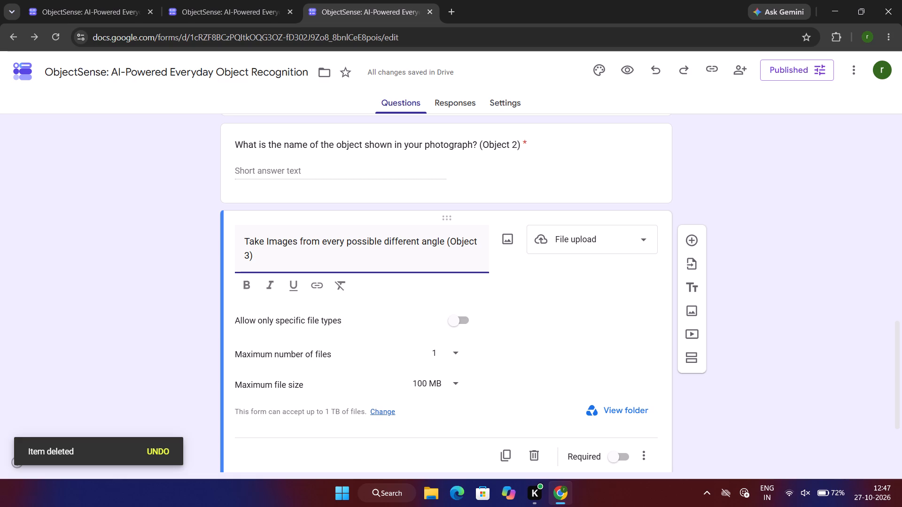
scroll(522, 384, "down", 2)
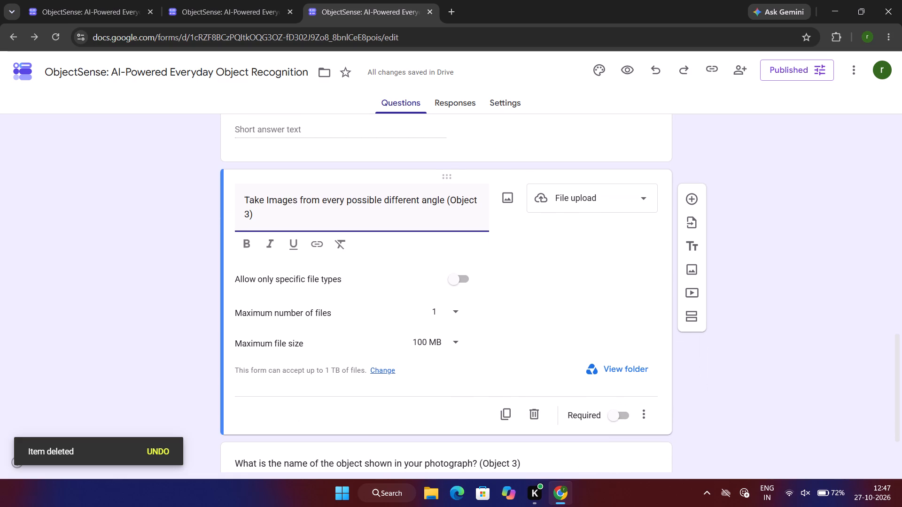
scroll(522, 384, "down", 3)
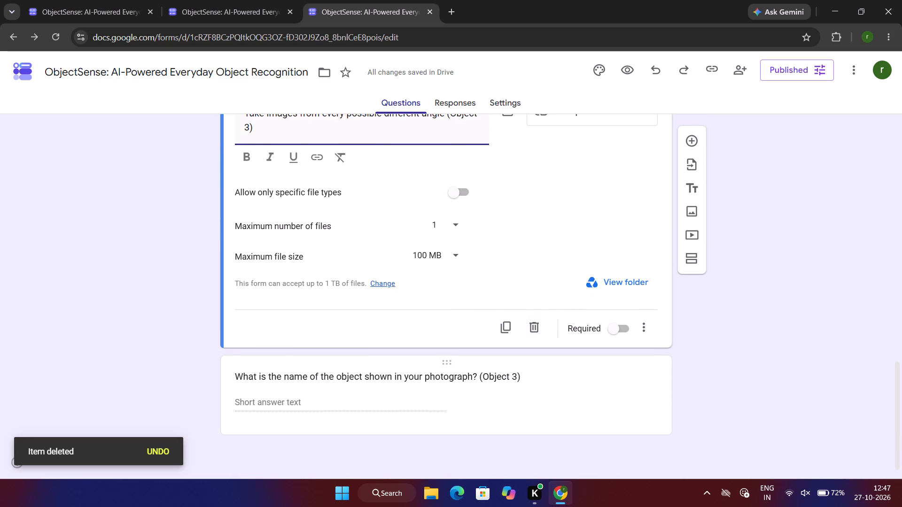
scroll(522, 384, "up", 7)
scroll(522, 384, "down", 1)
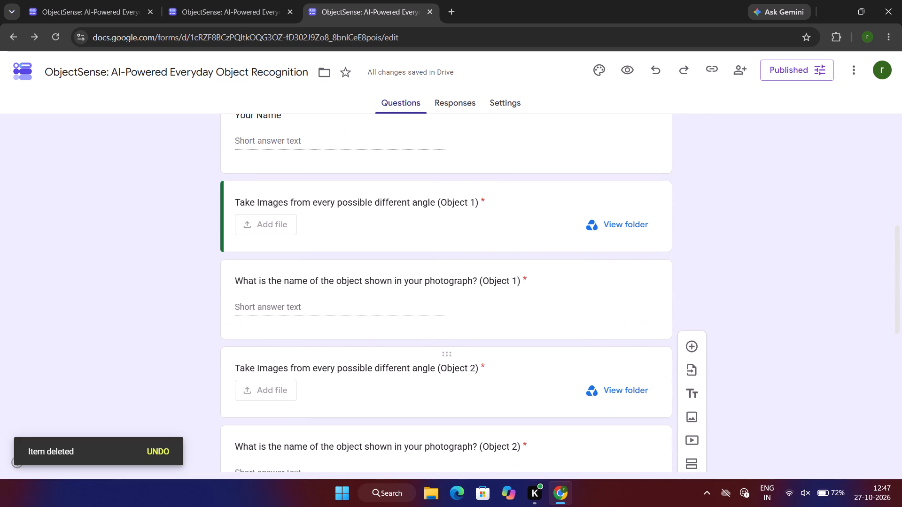
scroll(522, 384, "down", 3)
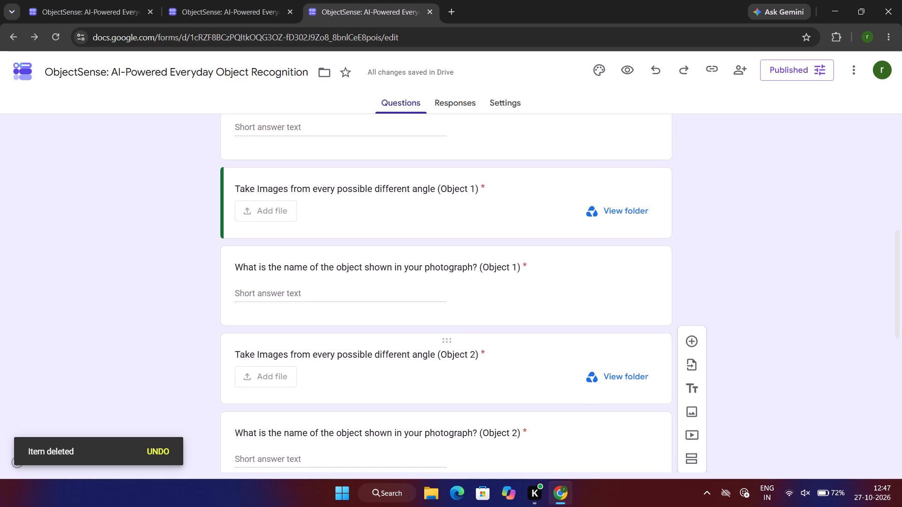
scroll(522, 384, "down", 1)
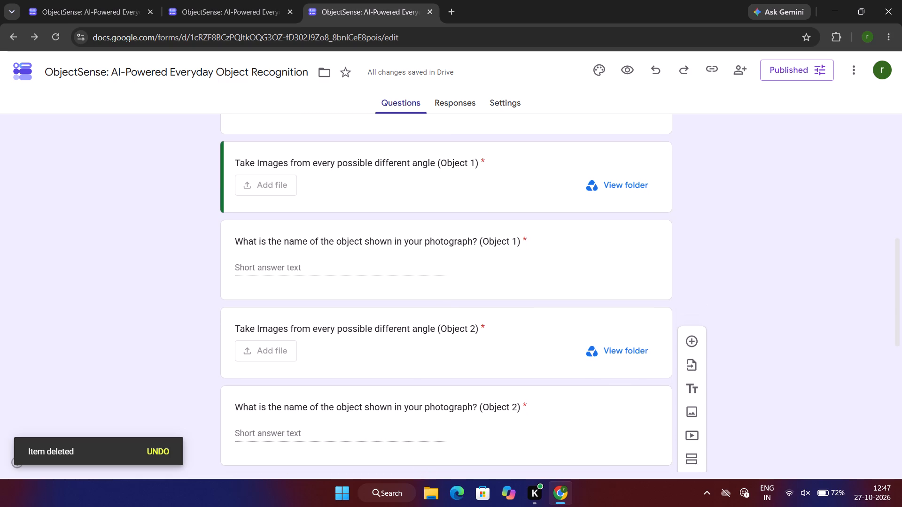
scroll(522, 384, "down", 8)
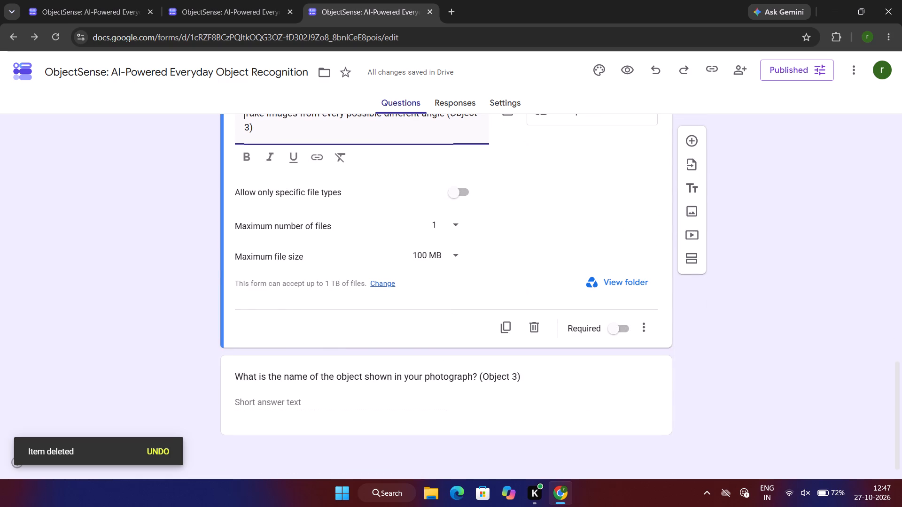
left_click(882, 291)
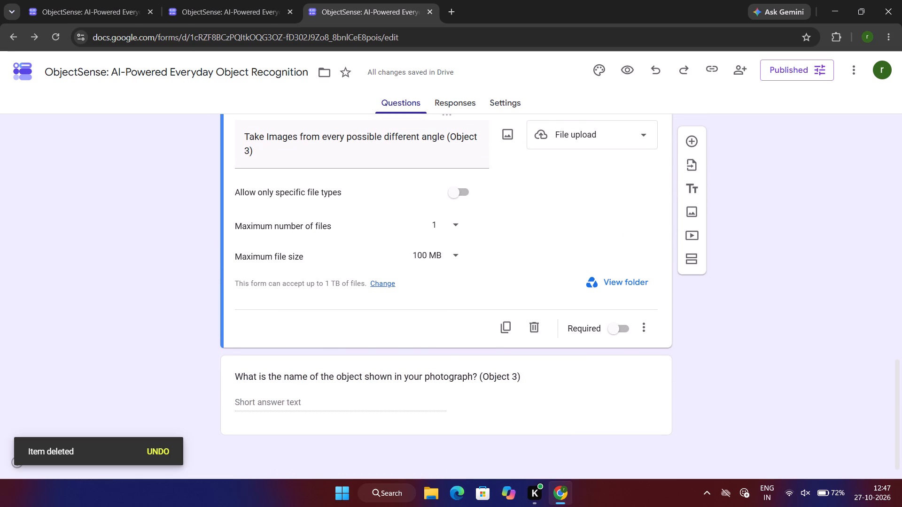
left_click(347, 405)
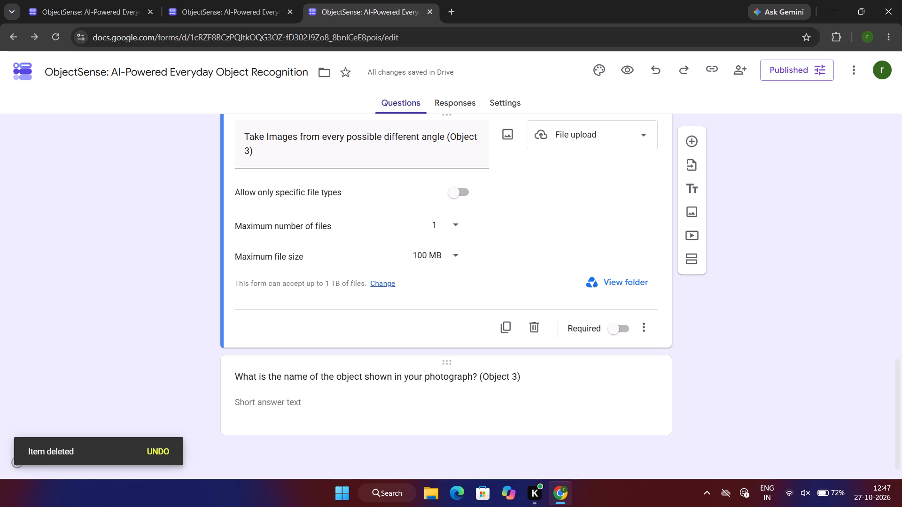
left_click(284, 405)
left_click(270, 404)
scroll(162, 243, "up", 7)
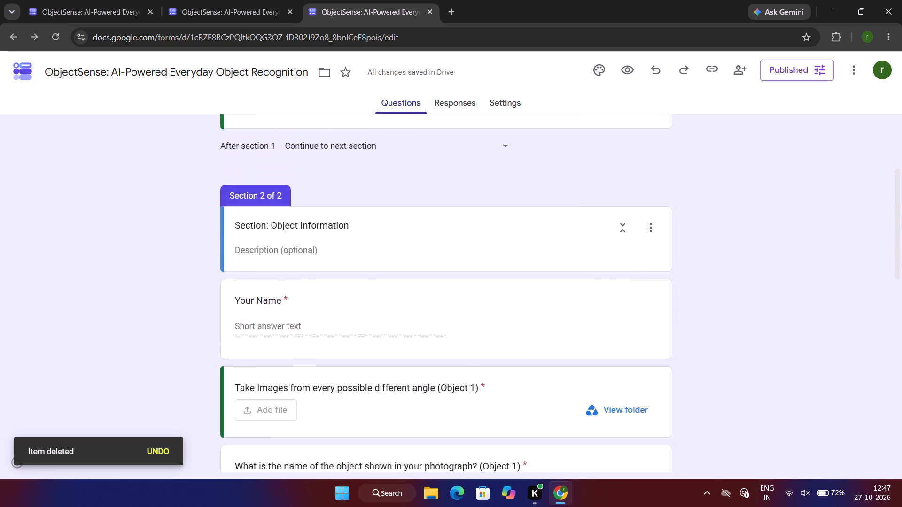
scroll(162, 243, "up", 11)
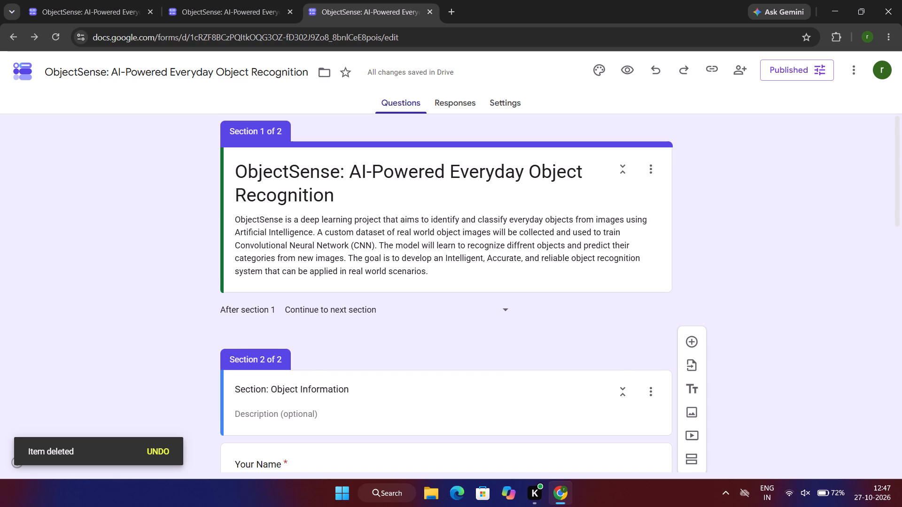
Append "min 4 different angles" to the end of the Object 1 image upload question's title.
scroll(394, 431, "down", 2)
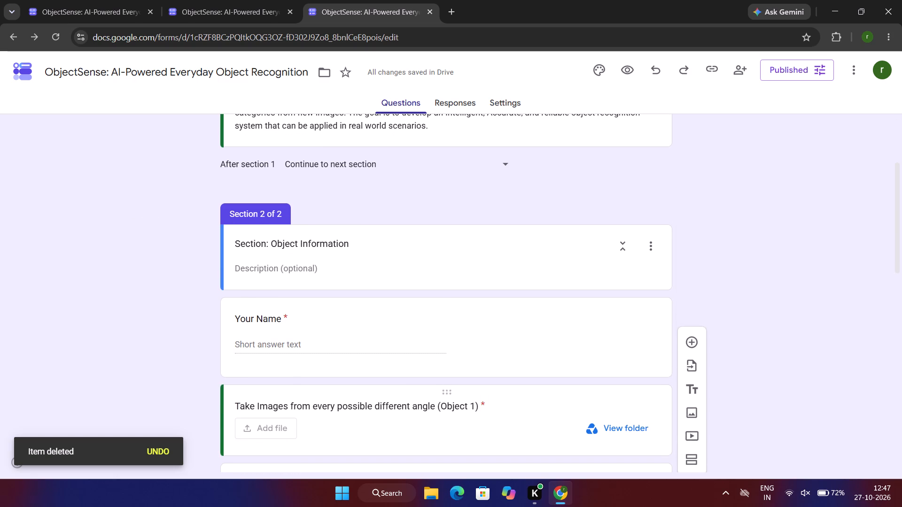
left_click(485, 406)
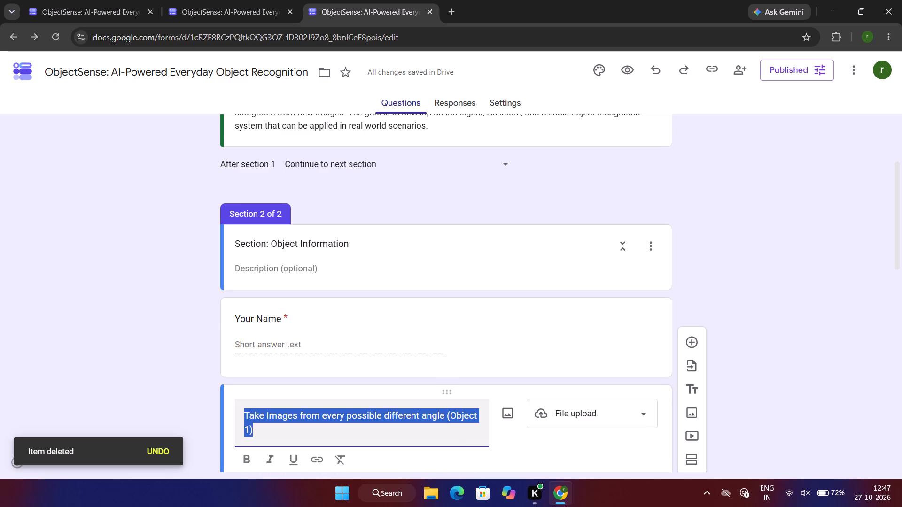
left_click(466, 433)
key("space")
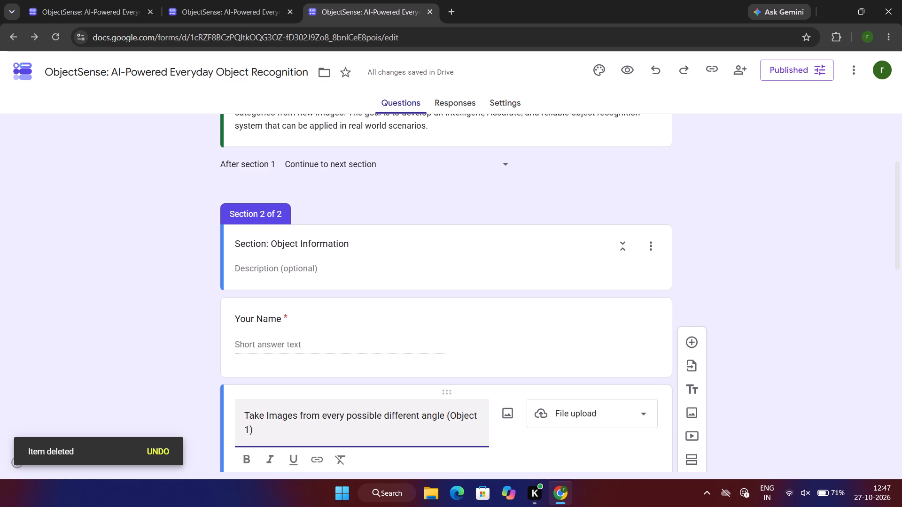
type("mini")
key("BackSpace")
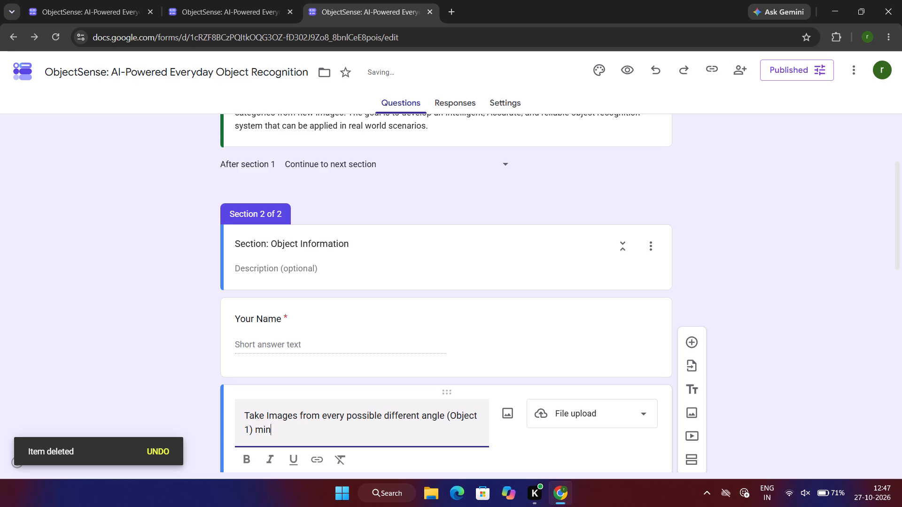
key("space")
key("4")
key("space")
type("different")
key("space")
type("an")
type("gles")
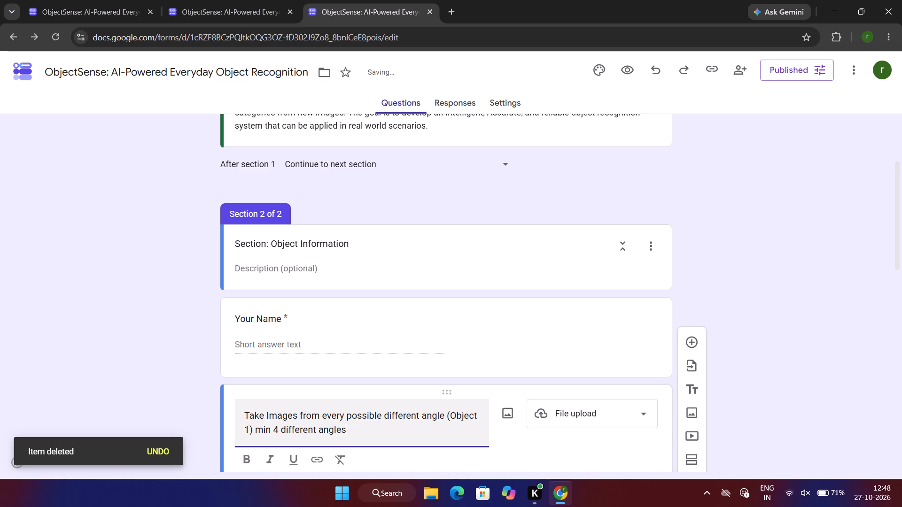
Copy "min 4 different angles" from the Object 1 upload question's title and append it to the Object 2 image upload question's title.
left_click_drag(348, 435, 326, 435)
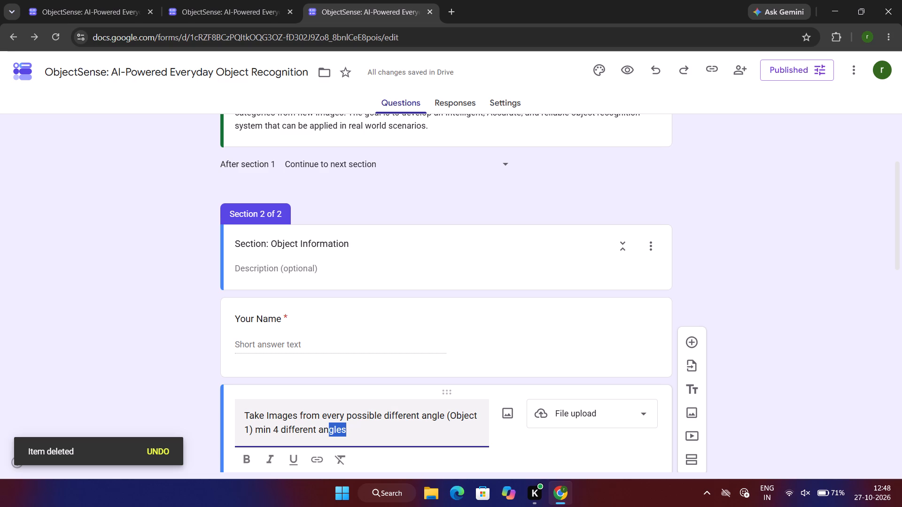
left_click_drag(326, 435, 255, 431)
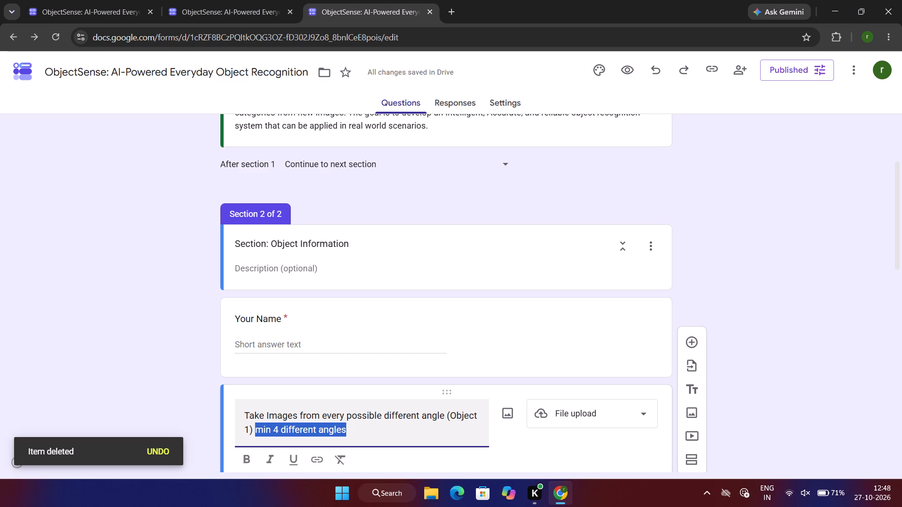
key("ctrl+c")
left_click(397, 431)
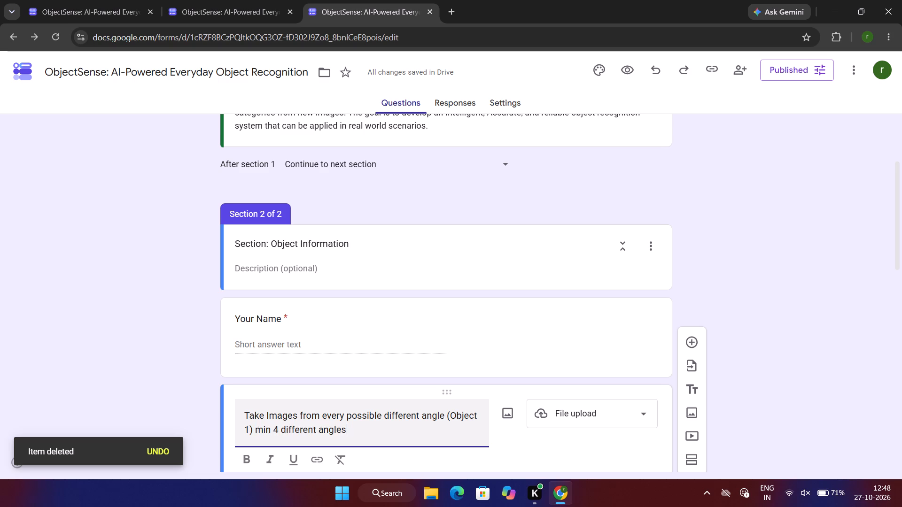
scroll(397, 431, "down", 7)
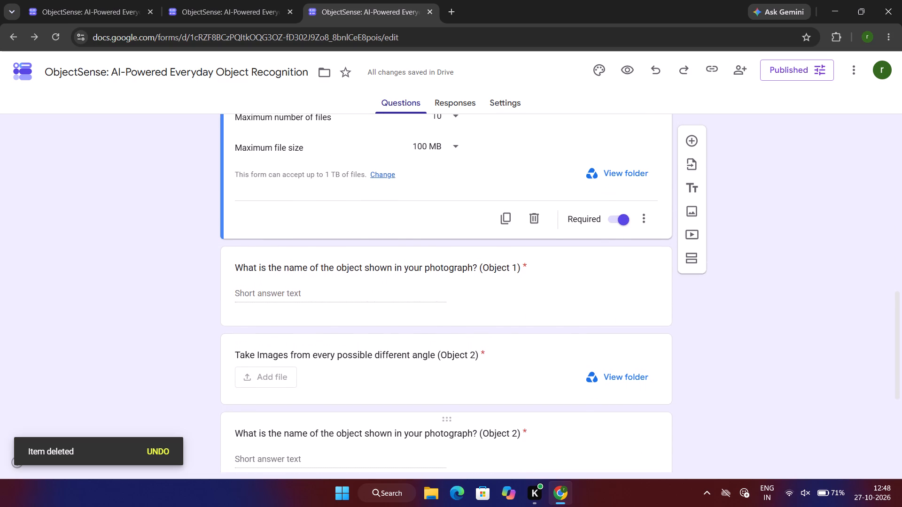
left_click(490, 359)
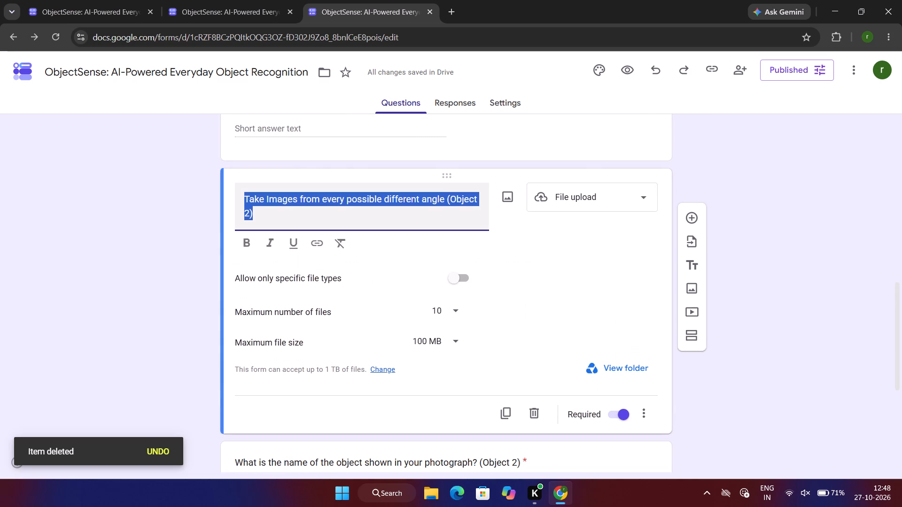
left_click(335, 220)
key("space")
key("ctrl+v")
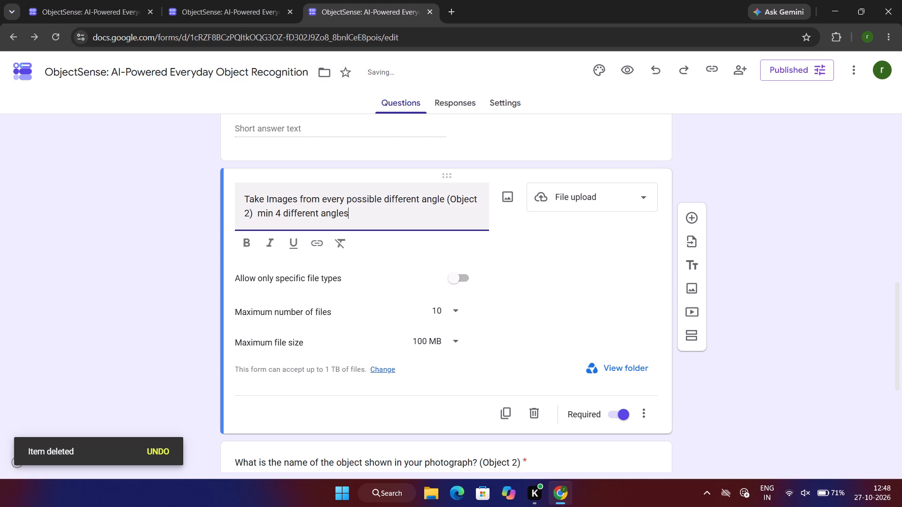
Append the copied "min 4 different angles" to the end of the Object 3 image upload question's title.
scroll(335, 220, "down", 3)
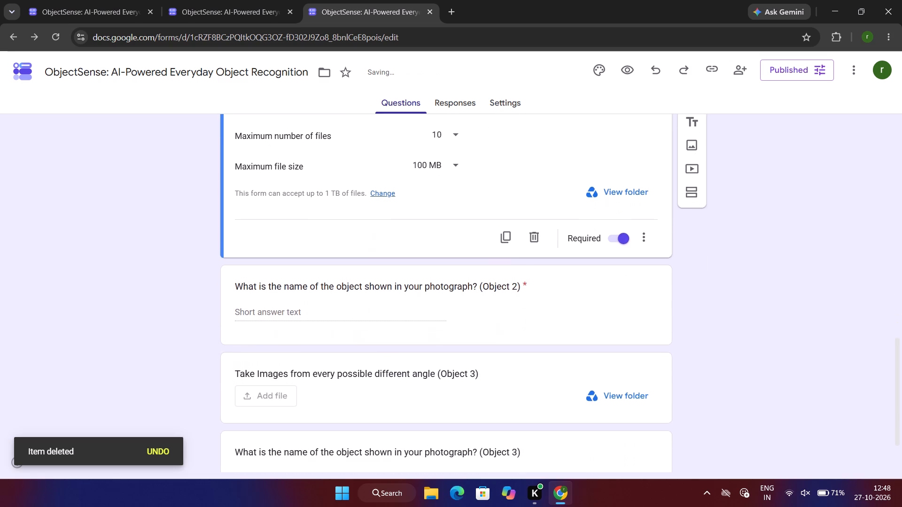
left_click(498, 367)
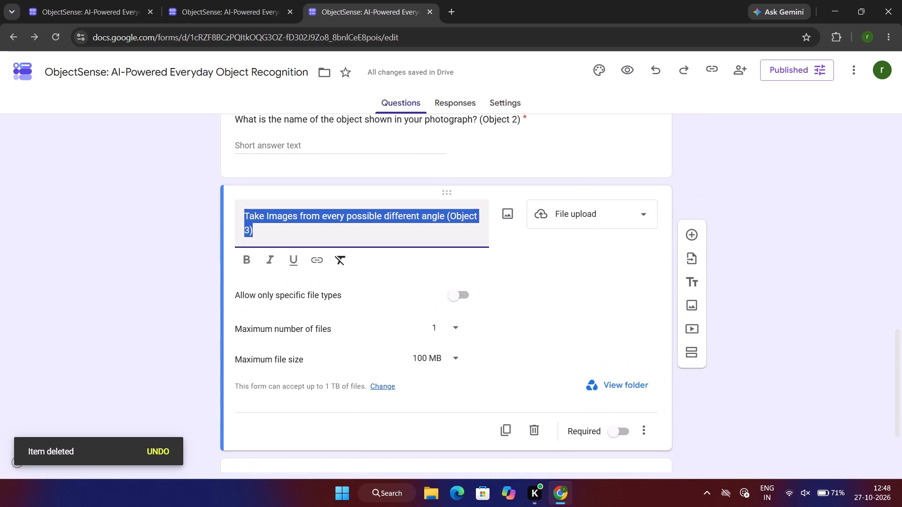
left_click(285, 238)
key("space")
key("ctrl+v")
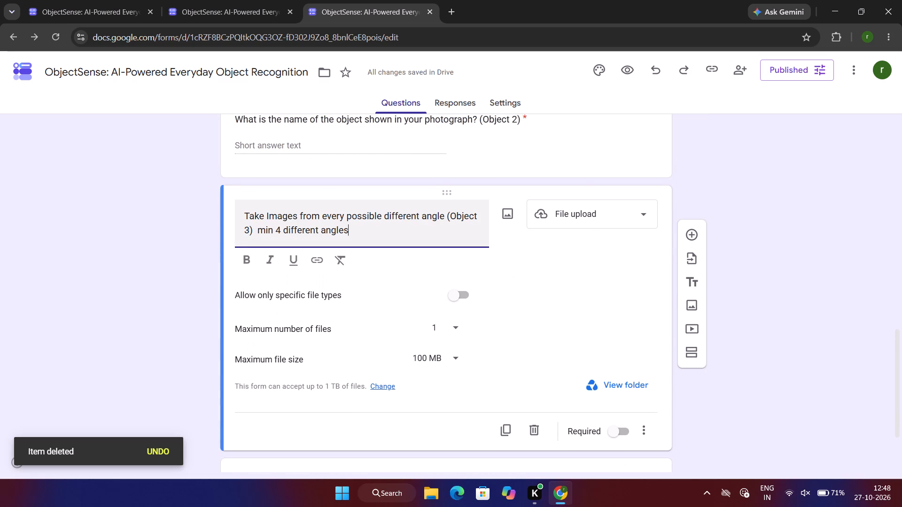
scroll(285, 238, "down", 3)
left_click(78, 238)
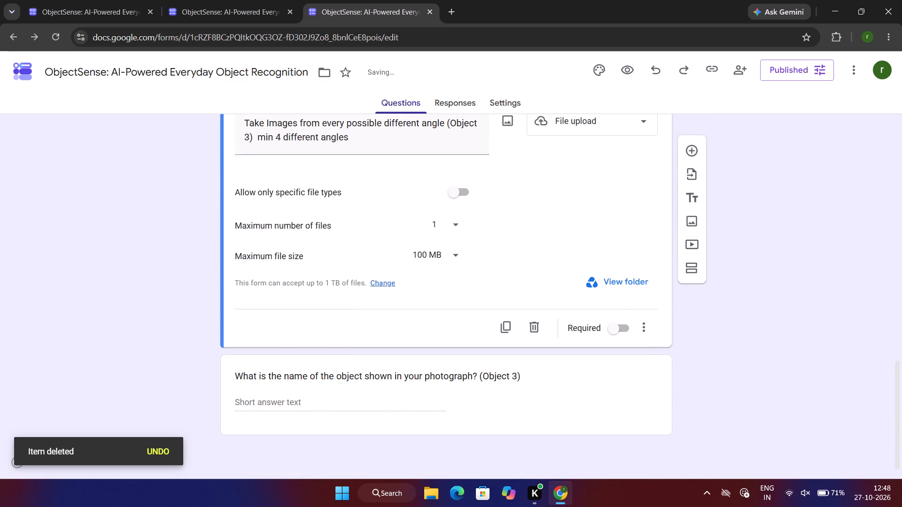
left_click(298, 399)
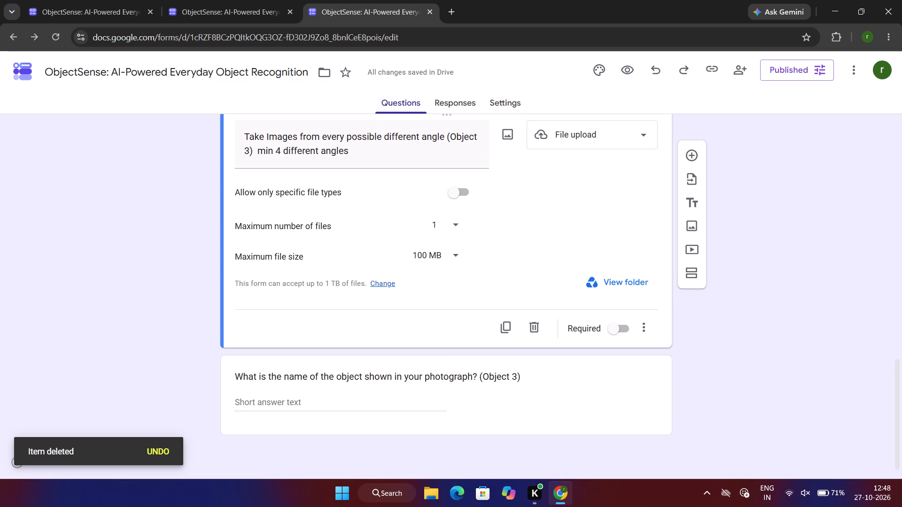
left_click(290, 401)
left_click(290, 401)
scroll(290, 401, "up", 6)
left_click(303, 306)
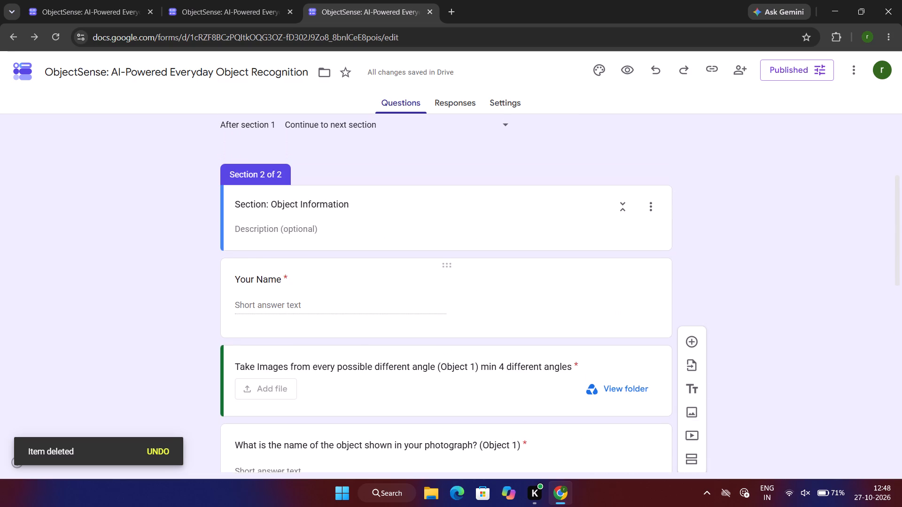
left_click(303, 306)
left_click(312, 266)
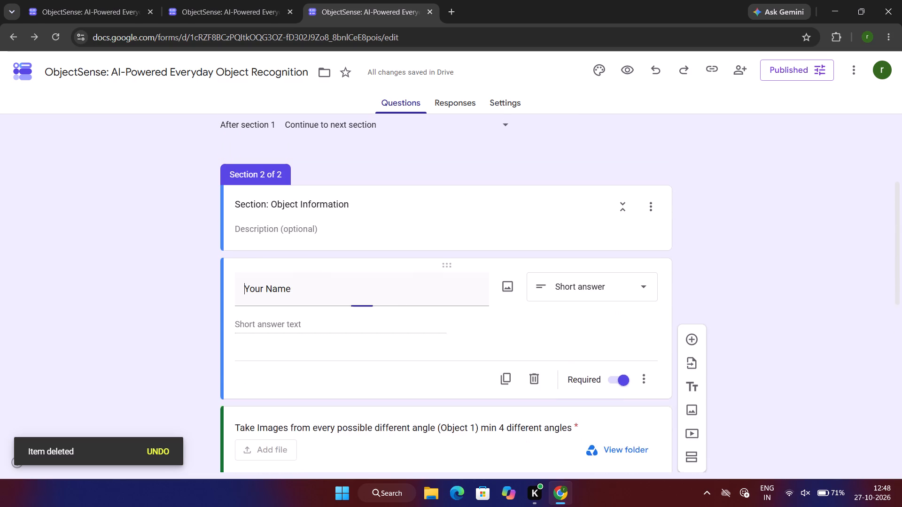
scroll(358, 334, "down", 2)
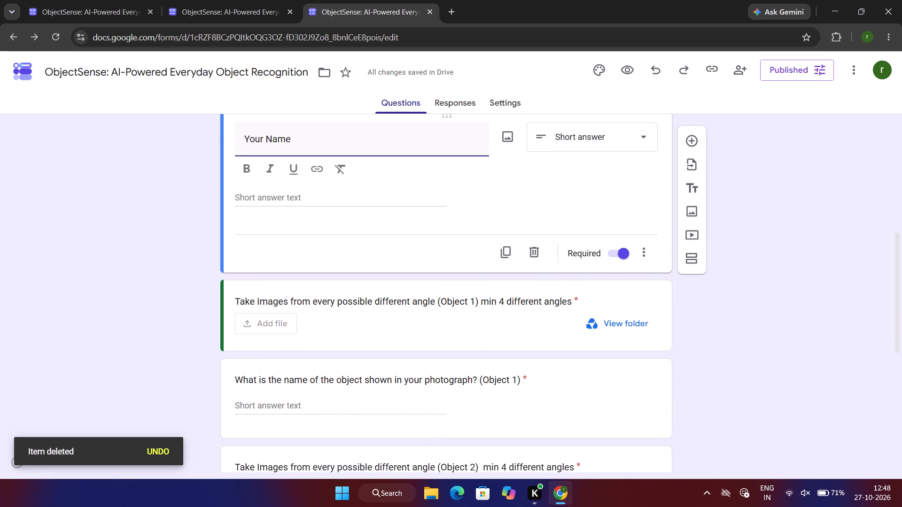
Open the form's preview and advance to the Object Information section.
left_click(625, 65)
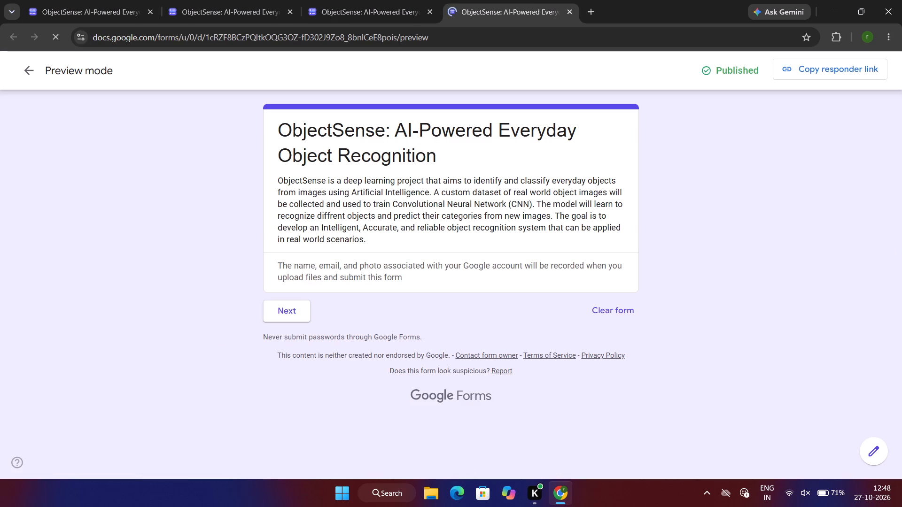
scroll(474, 103, "up", 1)
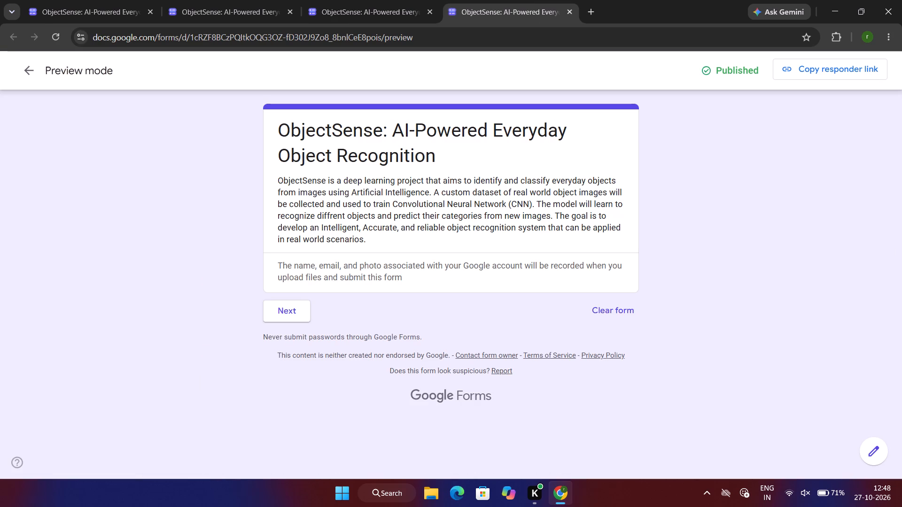
left_click(286, 314)
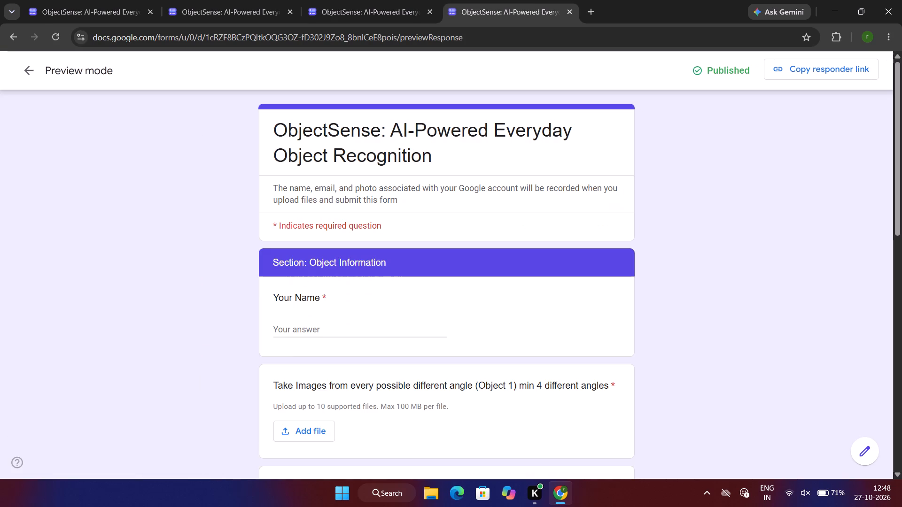
Review the previewed Object Information section, comparing the titles, upload limits and required marks of the Object 1, 2 and 3 questions.
scroll(447, 214, "down", 1)
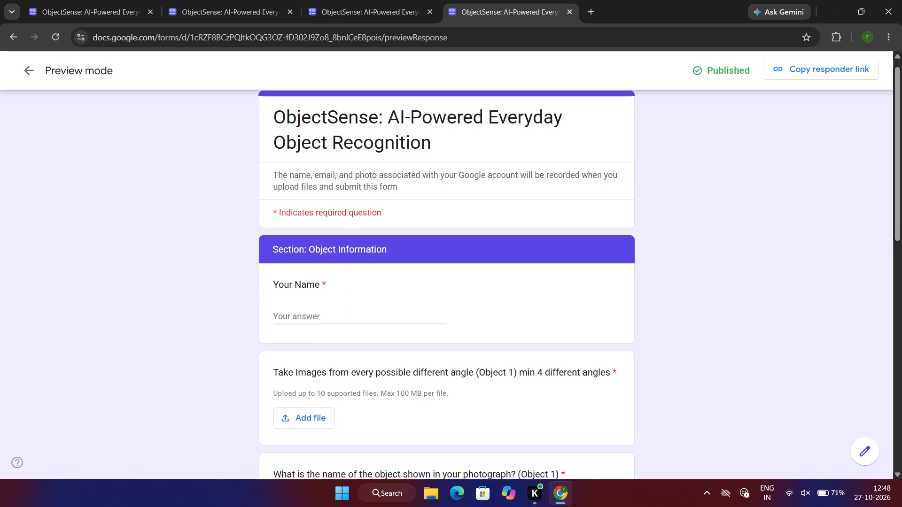
scroll(447, 214, "down", 2)
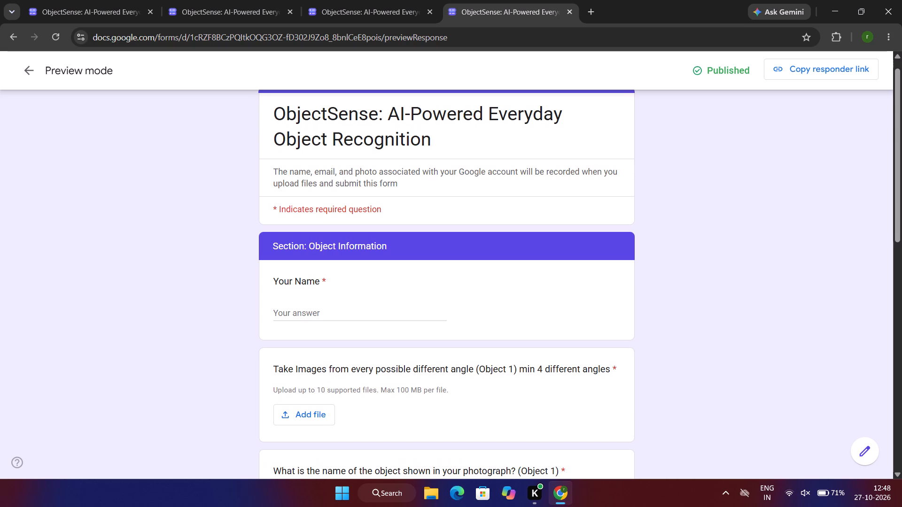
scroll(447, 214, "down", 1)
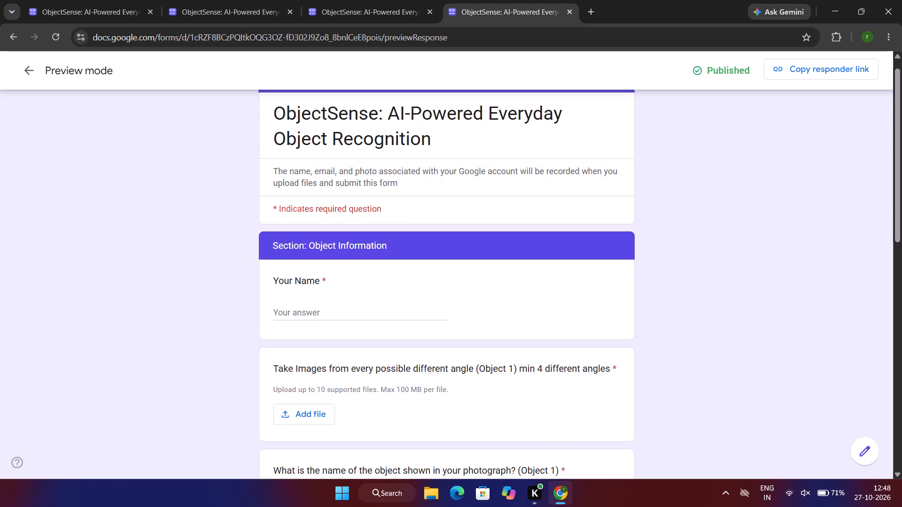
scroll(447, 214, "down", 2)
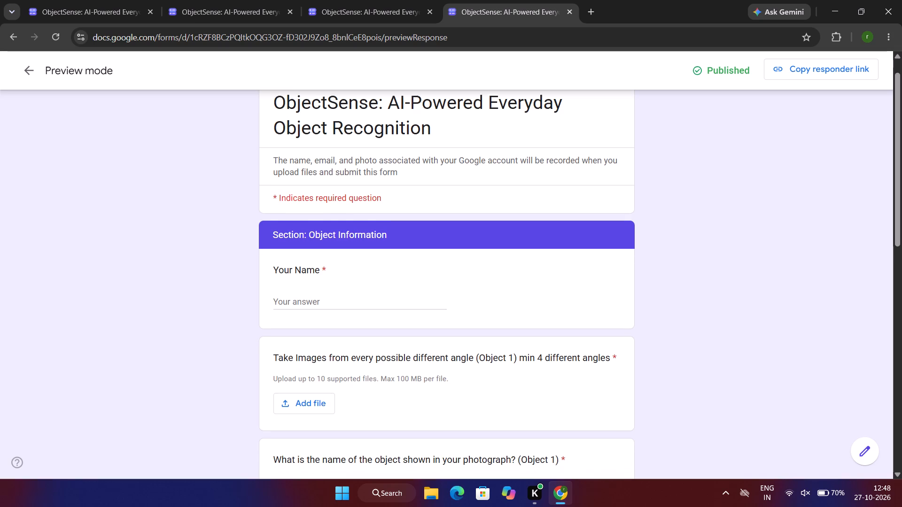
scroll(447, 214, "down", 3)
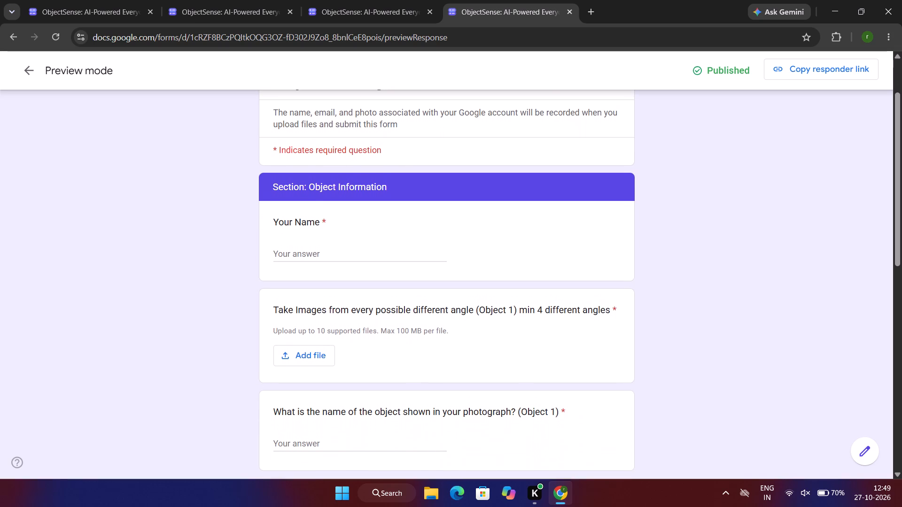
scroll(447, 214, "down", 1)
scroll(447, 214, "up", 2)
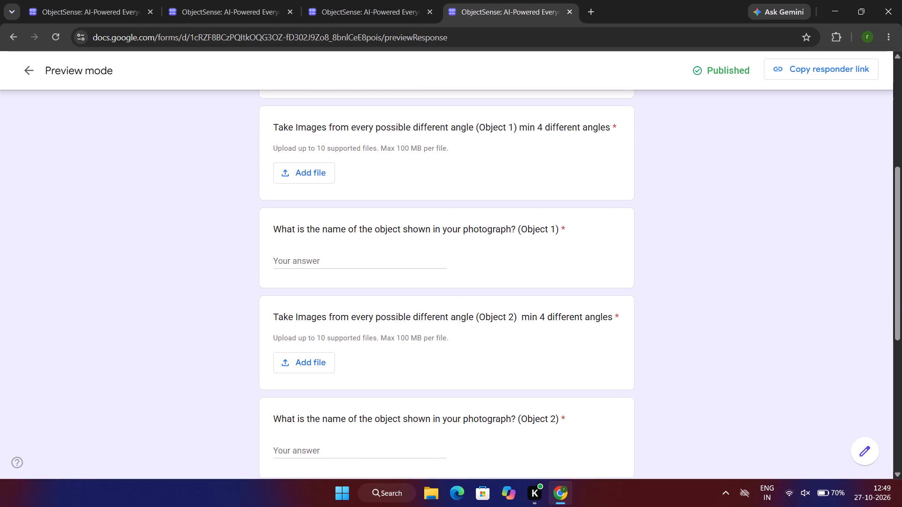
scroll(447, 214, "down", 2)
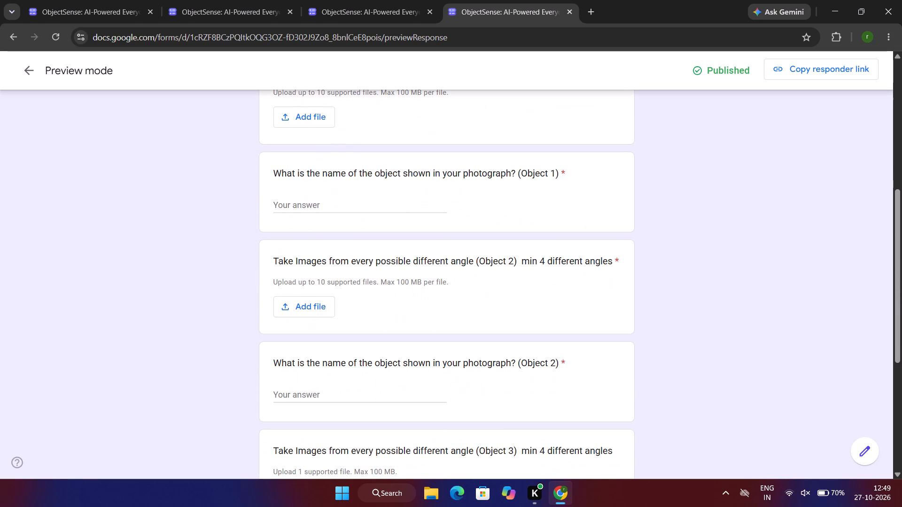
scroll(447, 214, "down", 2)
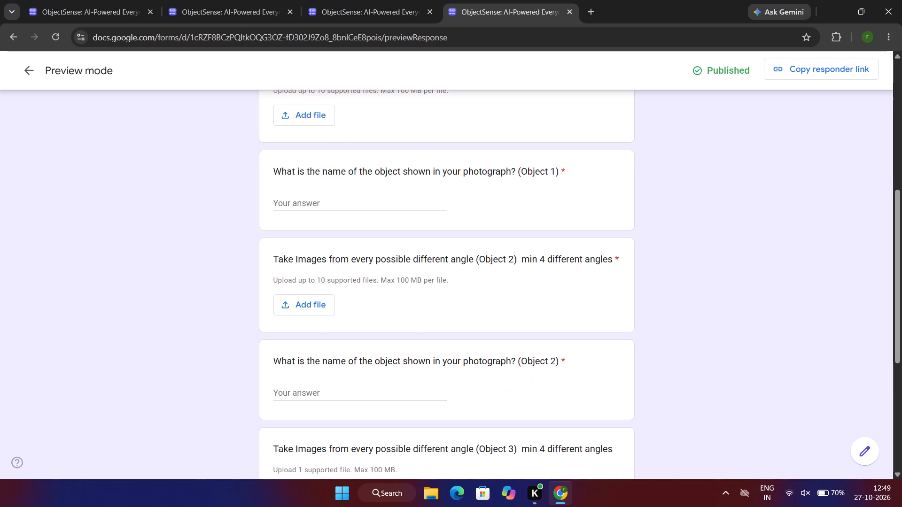
scroll(492, 367, "down", 3)
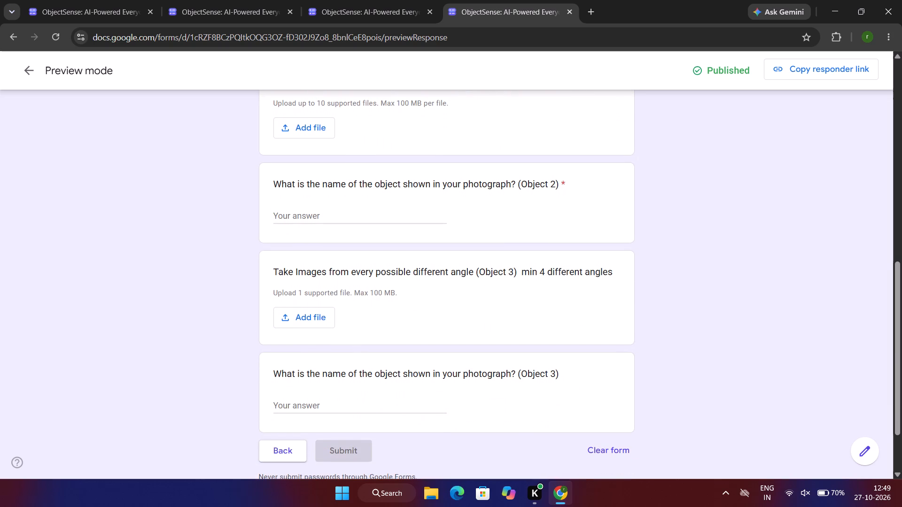
scroll(492, 367, "down", 1)
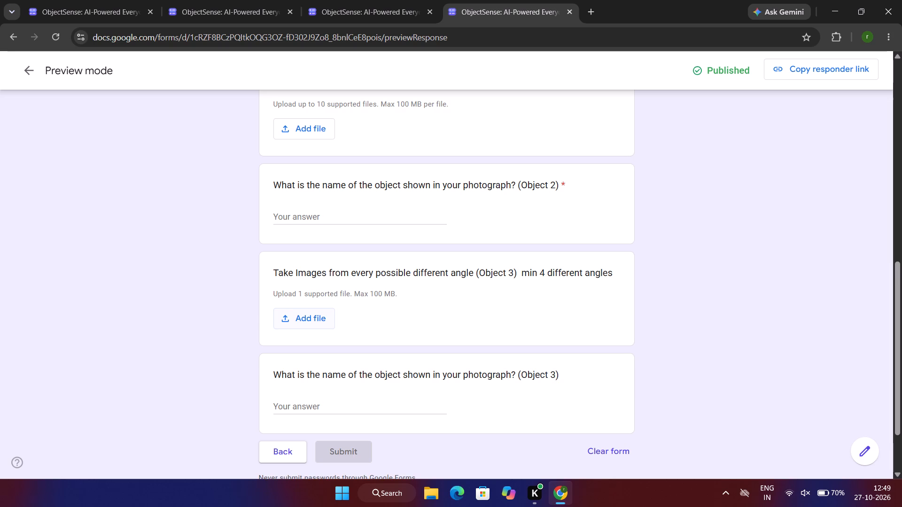
scroll(458, 305, "down", 2)
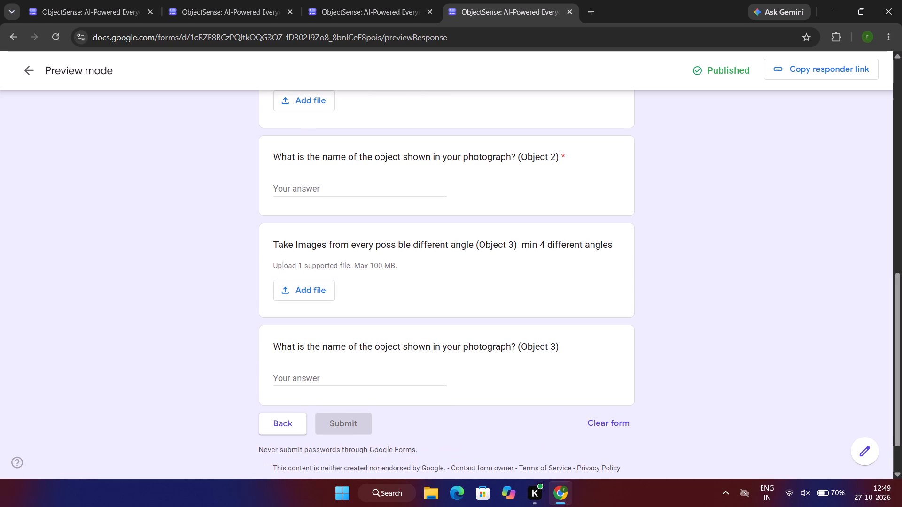
scroll(501, 268, "up", 1)
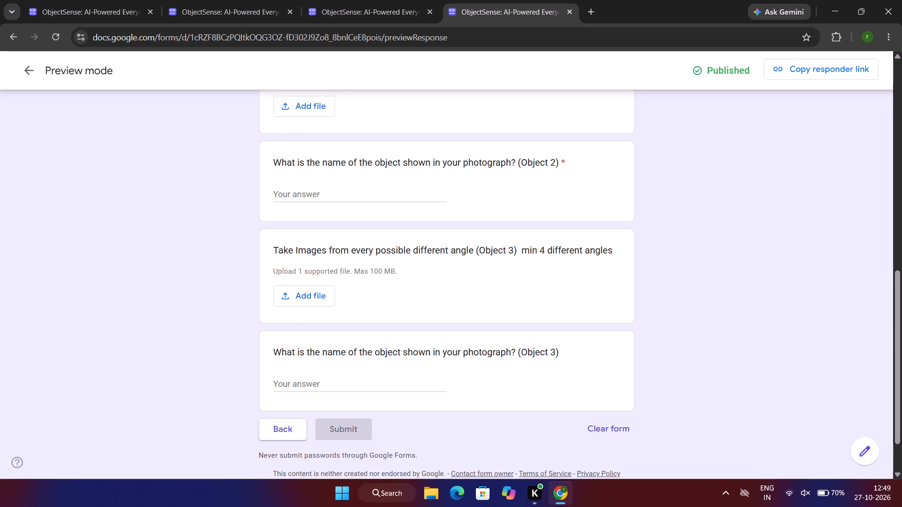
scroll(501, 268, "up", 2)
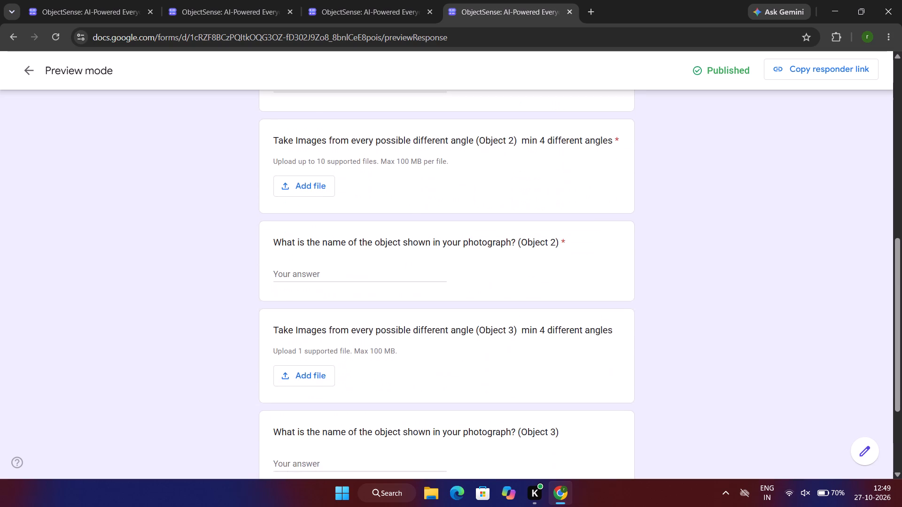
scroll(501, 268, "up", 1)
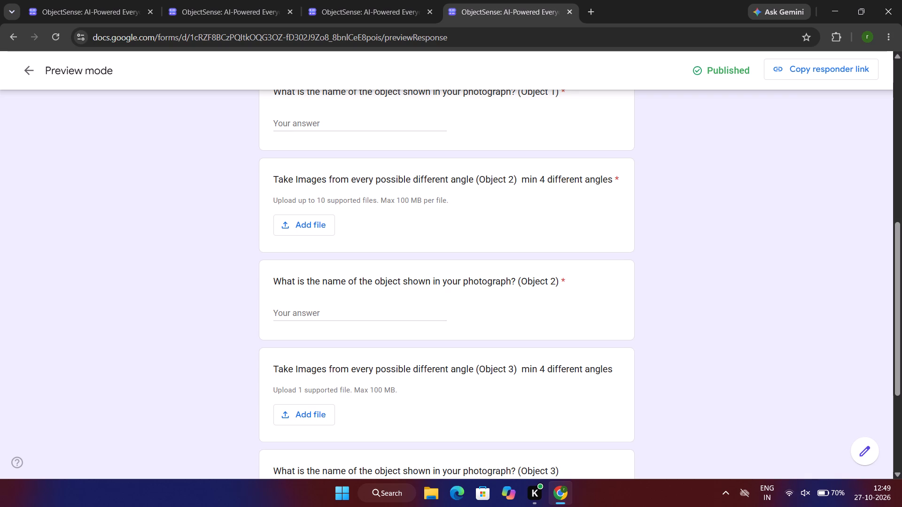
Inspect the file upload dialog of the Object 2 image question in the preview, and close it without adding a file.
left_click(324, 227)
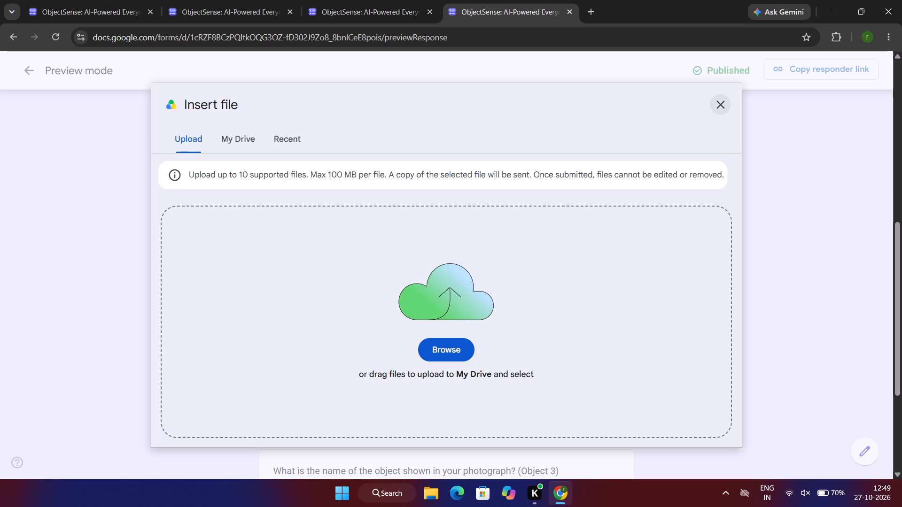
left_click(717, 107)
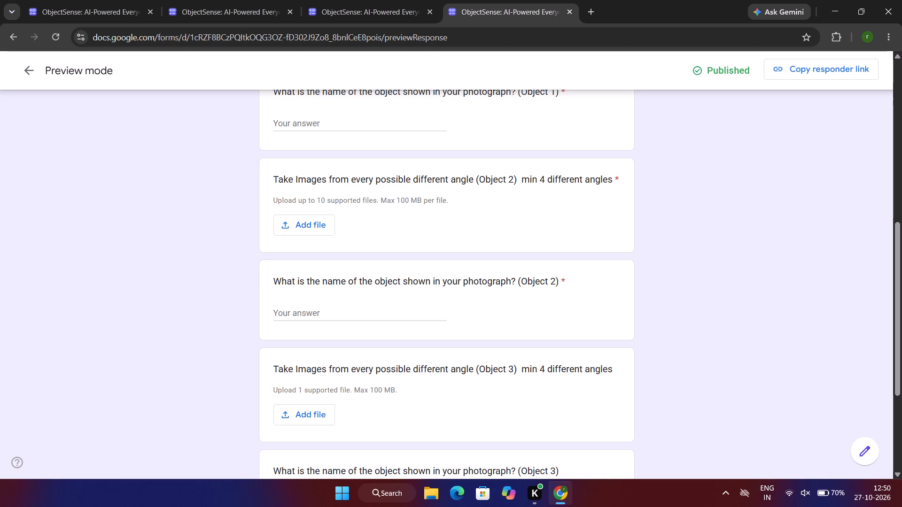
scroll(530, 221, "down", 1)
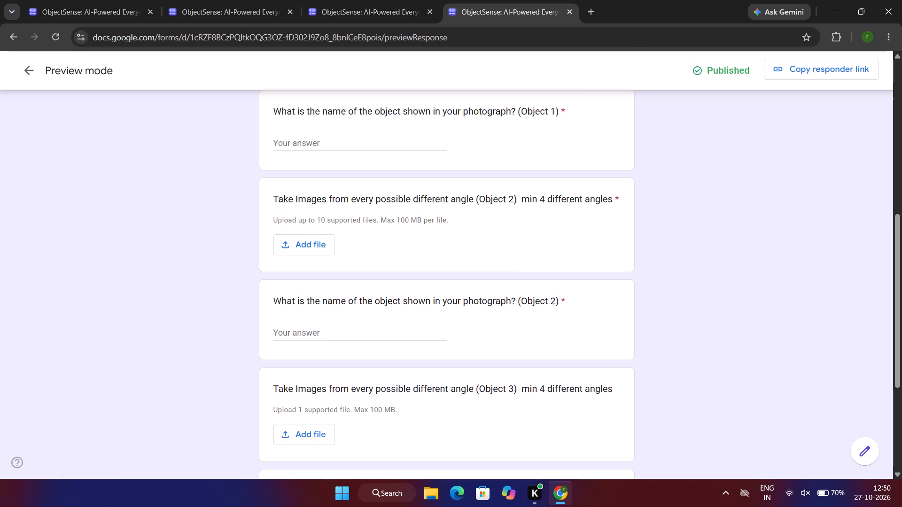
Review the previewed Object Information section from beginning to end, checking the question order, upload limits and required marks for Objects 1–3.
scroll(530, 221, "down", 3)
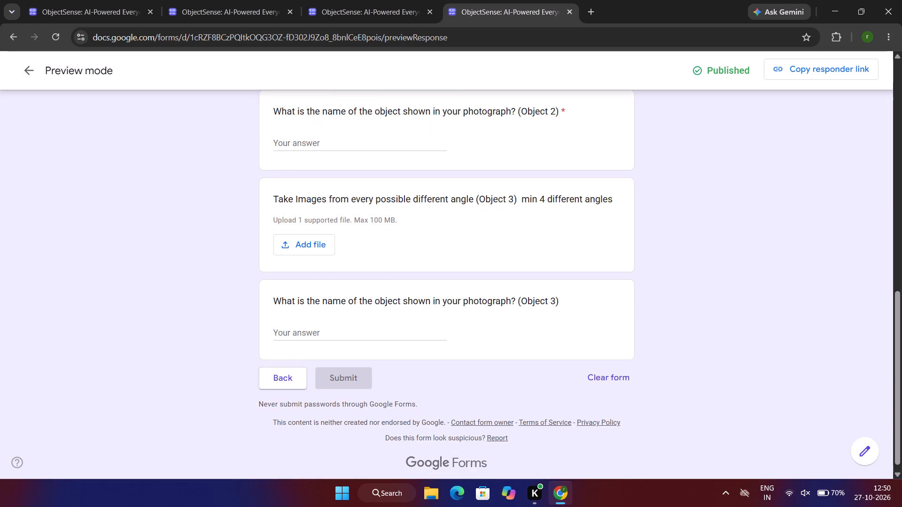
scroll(530, 221, "up", 5)
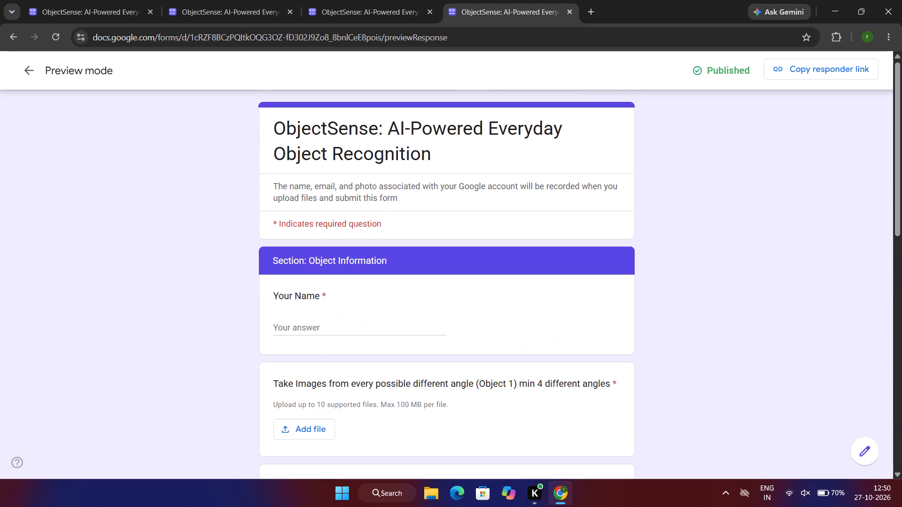
scroll(496, 180, "down", 1)
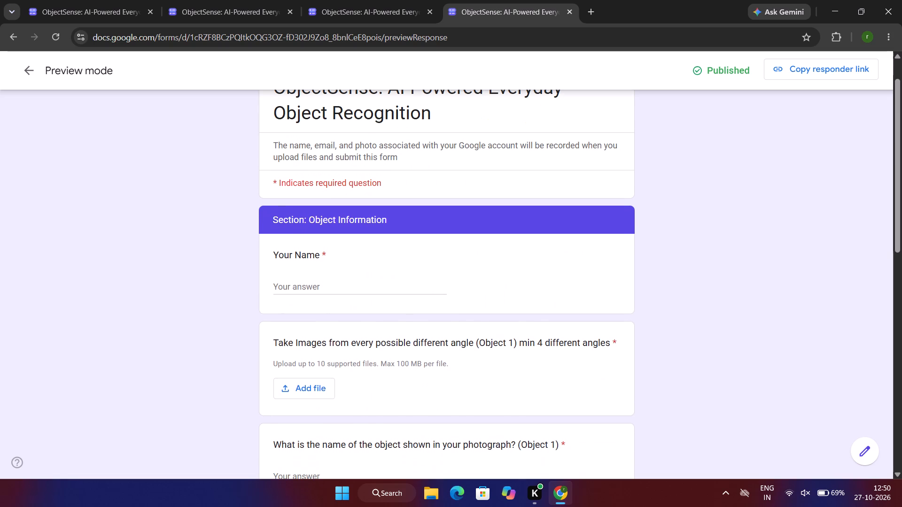
scroll(496, 180, "down", 3)
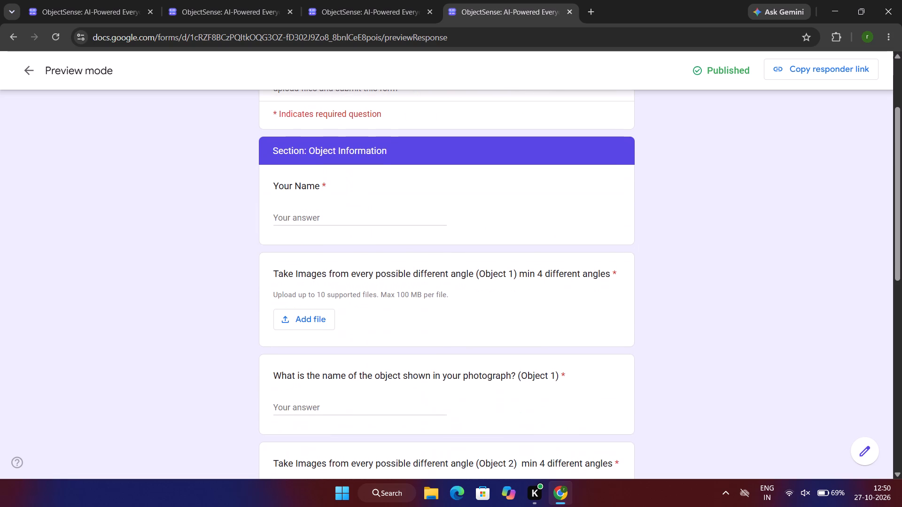
scroll(496, 180, "down", 11)
scroll(496, 180, "up", 6)
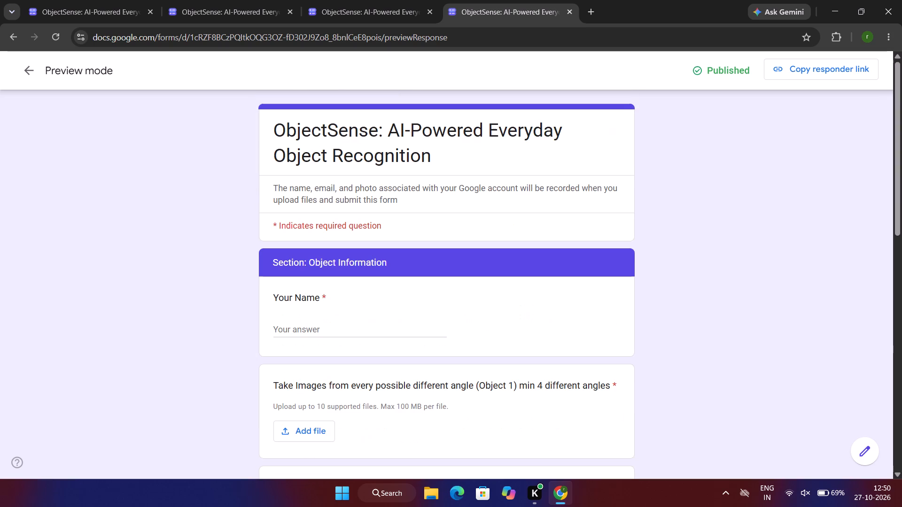
Return from the preview to the form editor and open a new preview of the form.
left_click(31, 68)
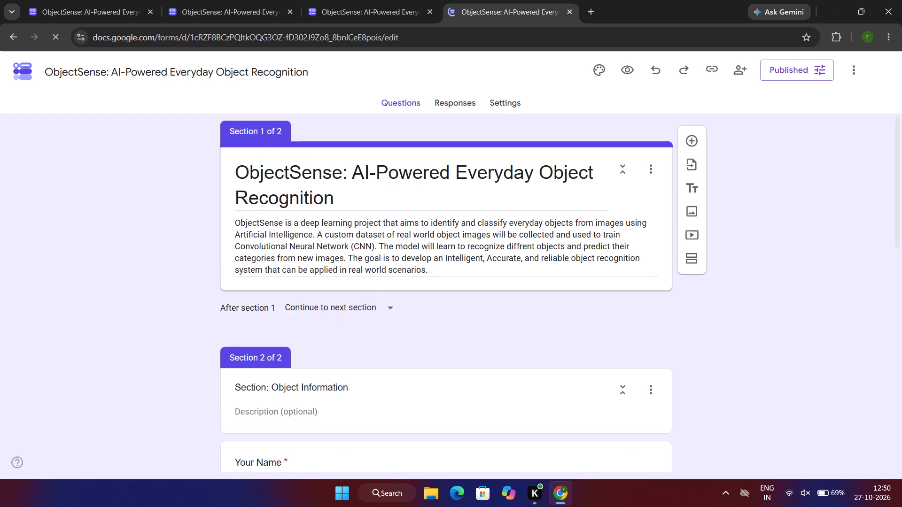
left_click(624, 70)
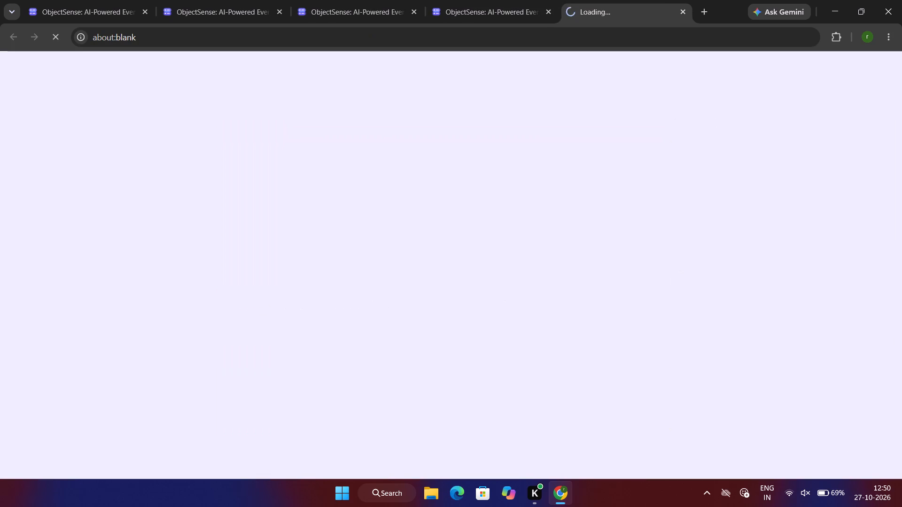
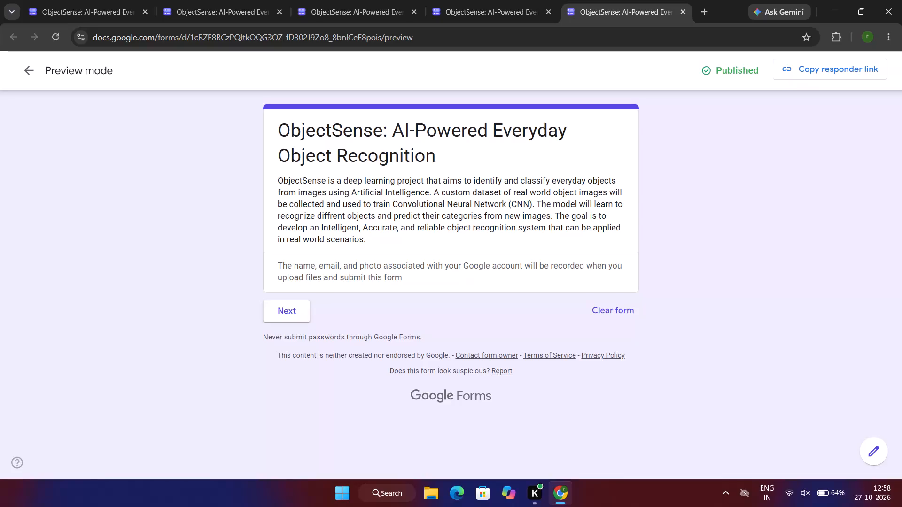
Check the start of the Object Information section in the preview, return to the form editor, and open a fresh preview.
left_click(302, 315)
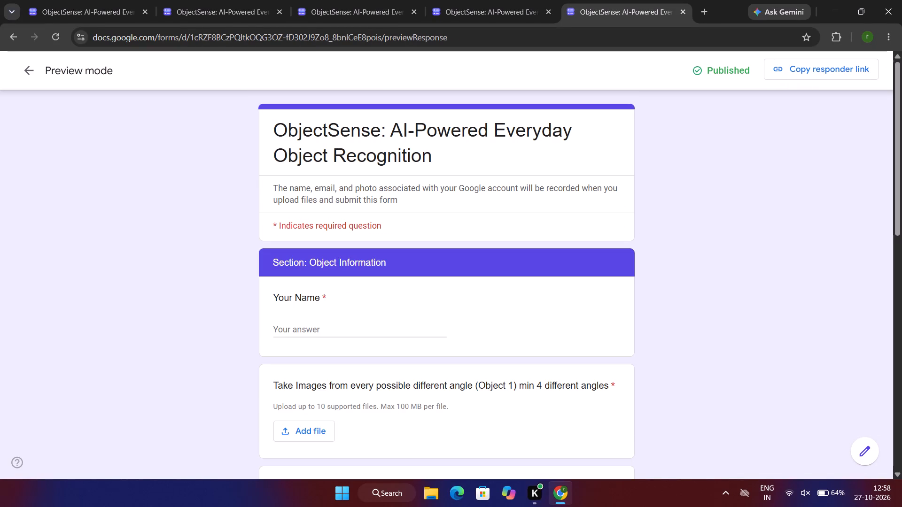
left_click(26, 73)
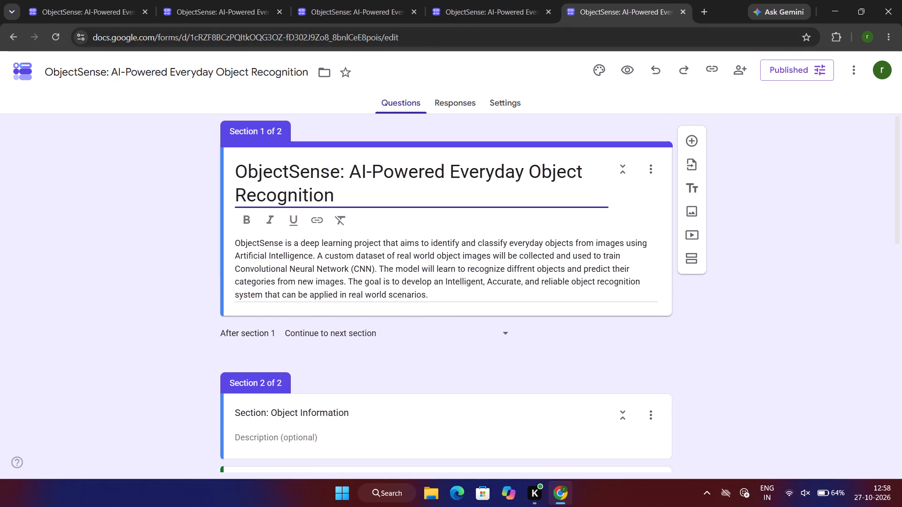
left_click_drag(901, 227, 896, 306)
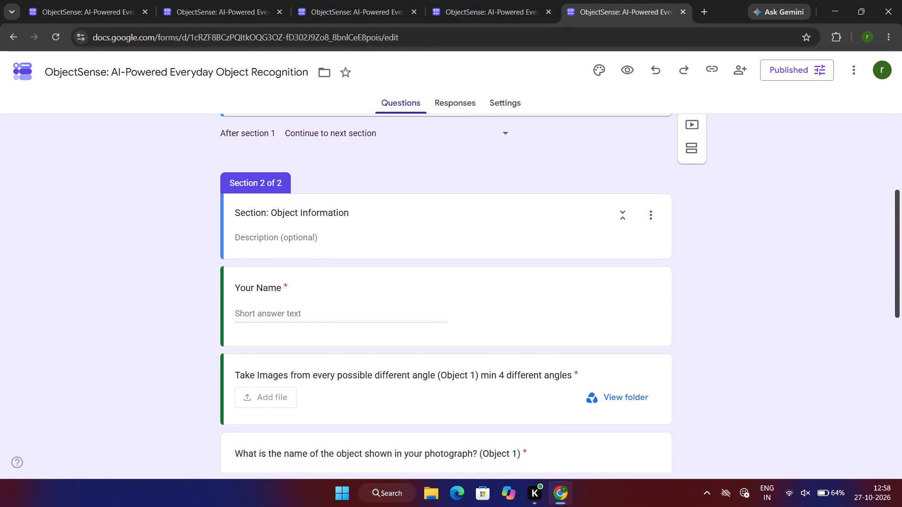
left_click_drag(896, 306, 901, 188)
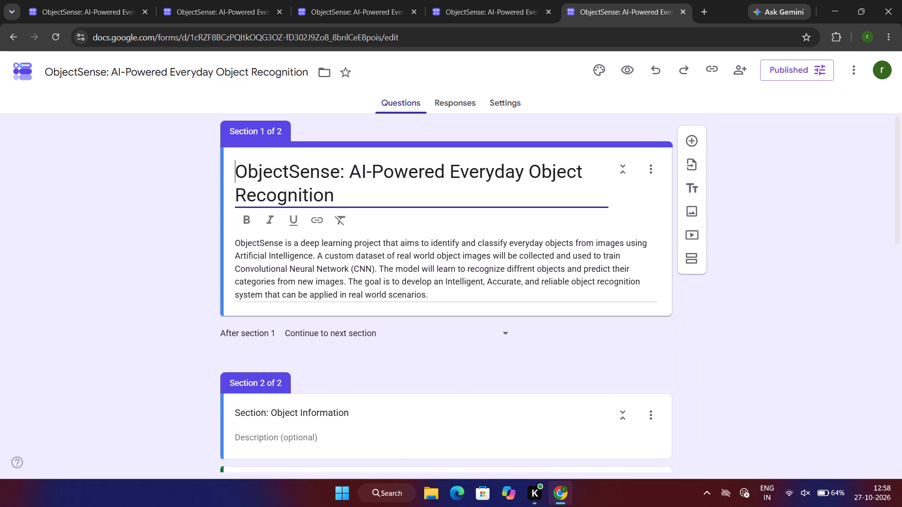
left_click(629, 67)
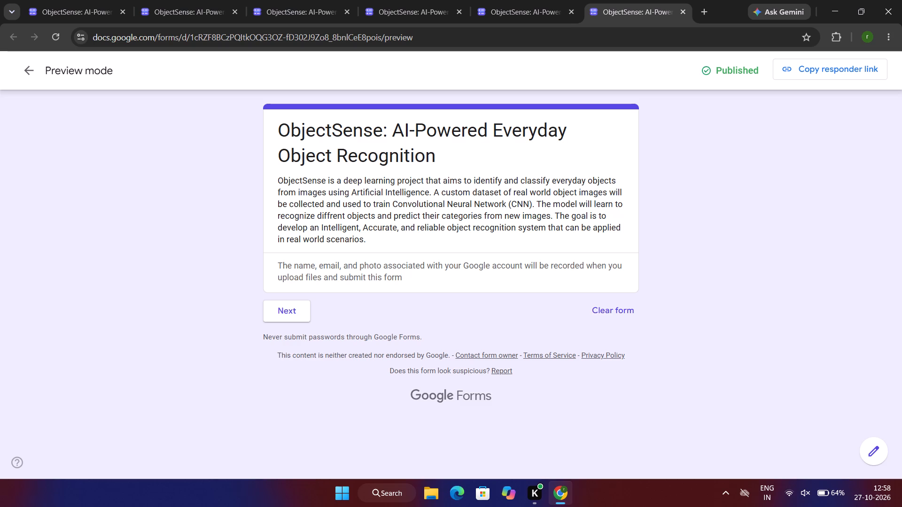
Open the previewed Object Information section and review all questions through the end, checking titles, upload limits and required marks.
left_click(290, 309)
key("Down")
key("Down")
key("Down")
key("Down")
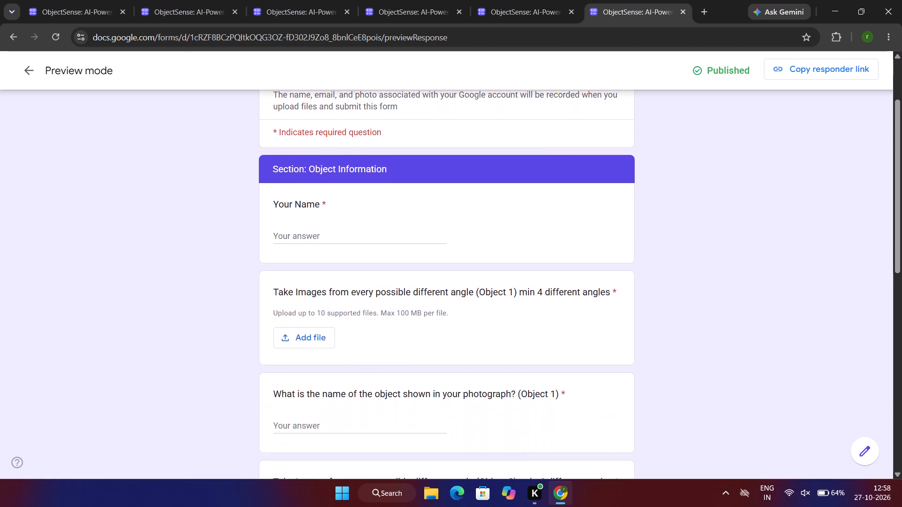
key("Down")
key("Down")
key("Down")
key("Down")
key("Down")
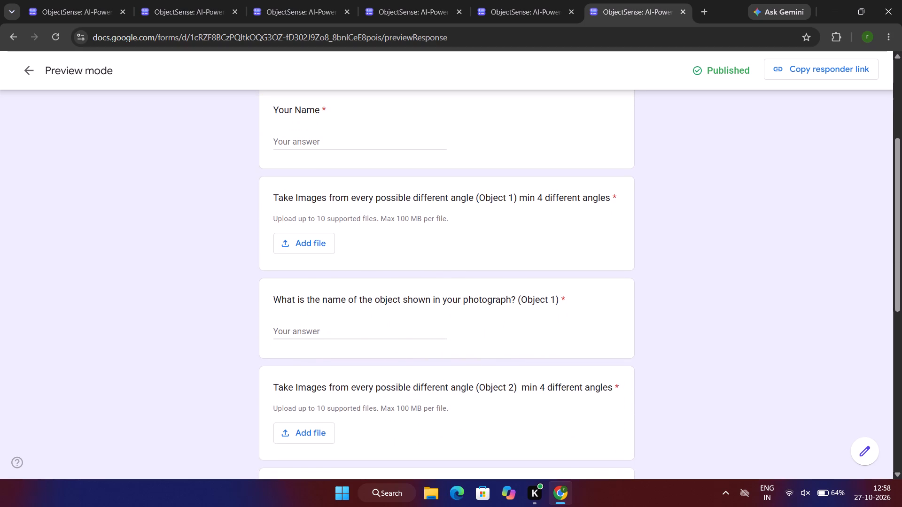
key("Down")
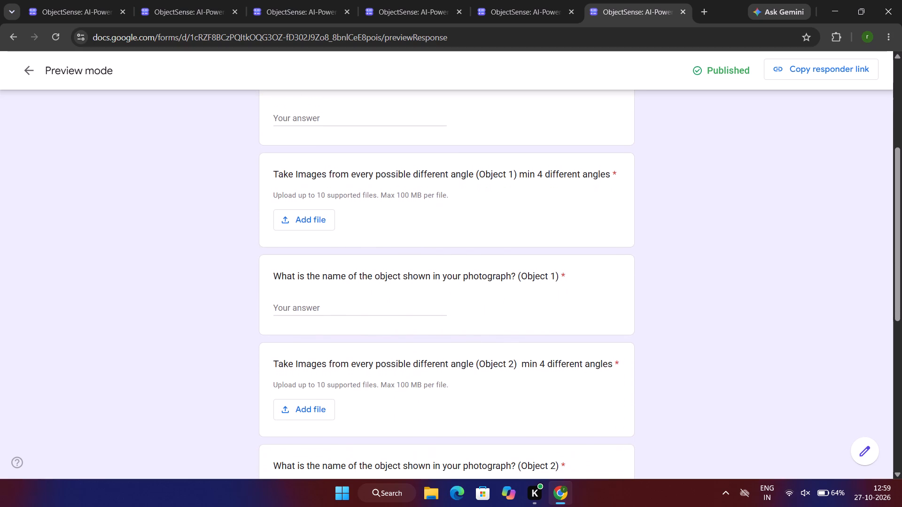
key("Down")
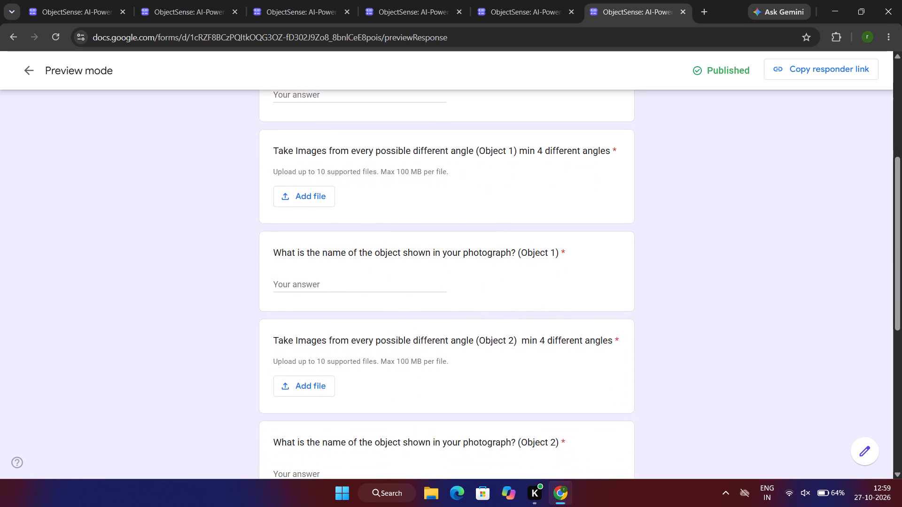
key("Down")
key("Down")
key("Down")
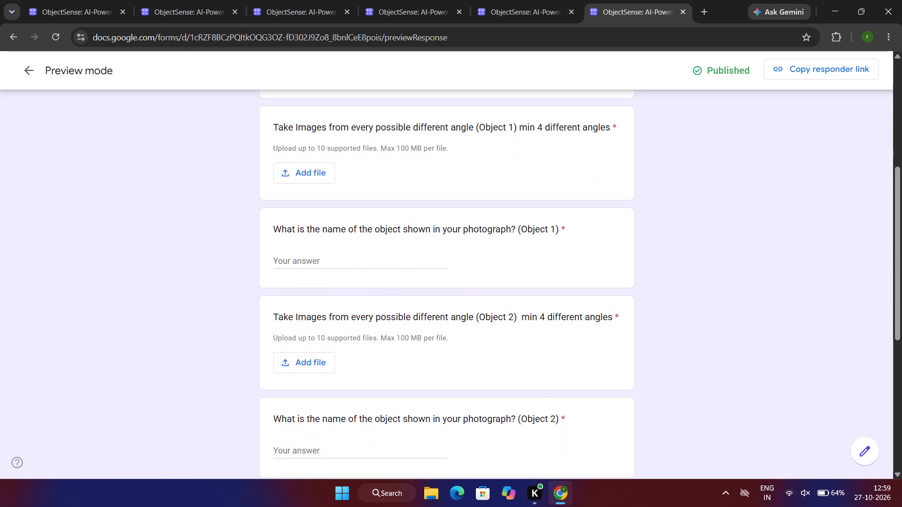
key("Down")
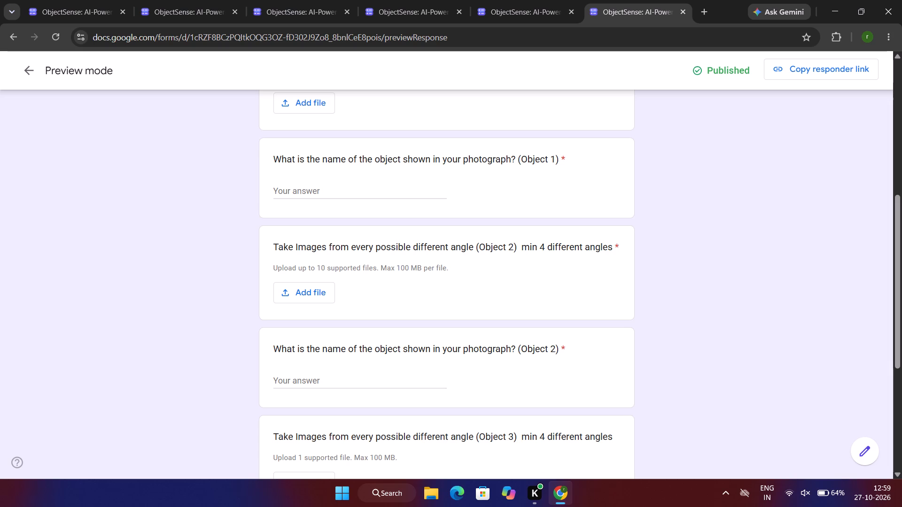
key("Down")
key("Down")
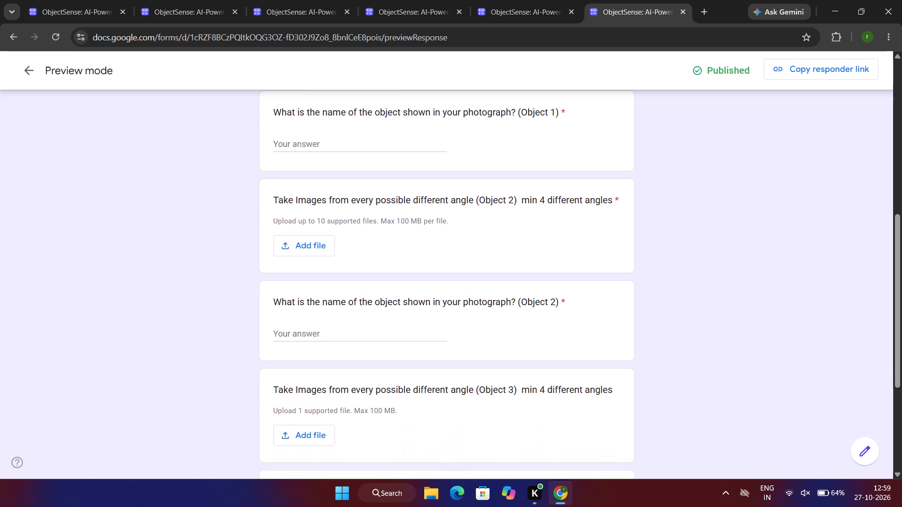
key("Down")
key("Down")
key("Down")
key("Down")
key("Down")
key("Down")
key("Down")
key("Down")
key("Down")
key("Down")
key("Down")
key("Down")
key("Down")
key("Down")
key("Down")
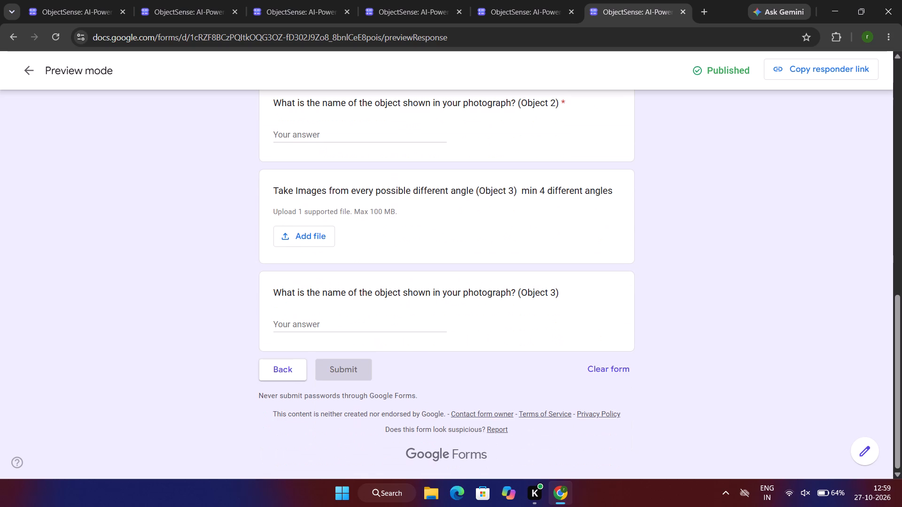
Recheck the previewed Object Information section from its beginning, comparing the upload limits and required marks of the Object 1, 2 and 3 questions.
key("Up")
key("Up")
key("Up")
key("Up")
key("Up")
key("Up")
key("Up")
key("Up")
key("Up")
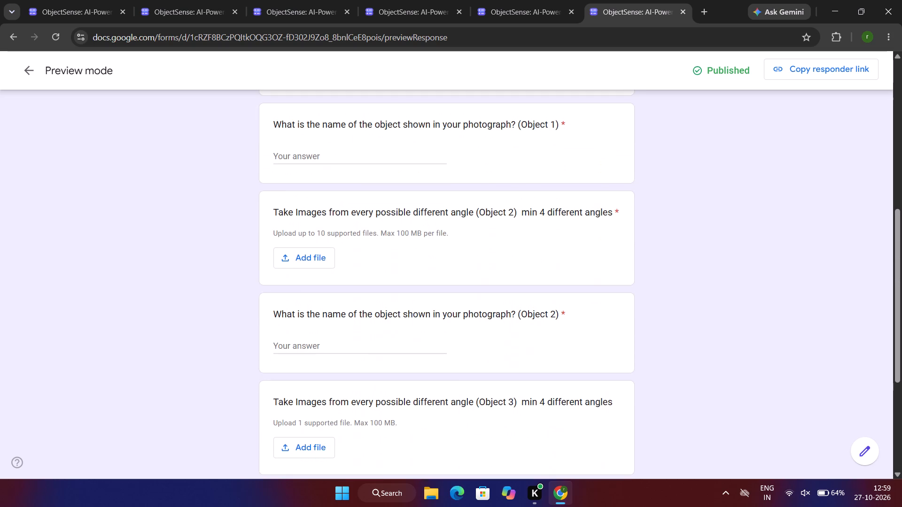
key("Up")
key("Up")
key("Up")
key("Up")
key("Up")
key("Up")
key("Up")
key("Up")
key("Up")
key("Up")
key("Up")
key("Up")
key("Up")
key("Up")
key("Up")
key("Up")
key("Up")
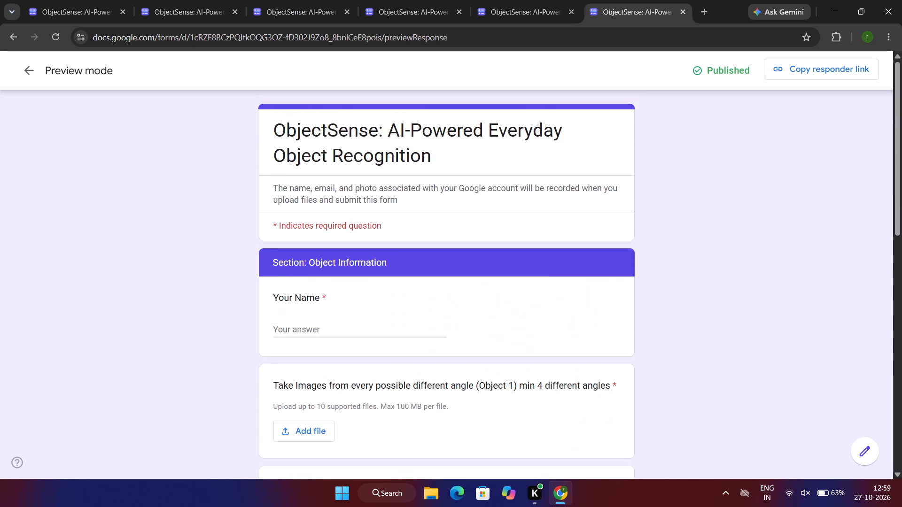
key("Down")
key("Down")
key("Down")
key("Down")
key("Down")
key("Down")
key("Down")
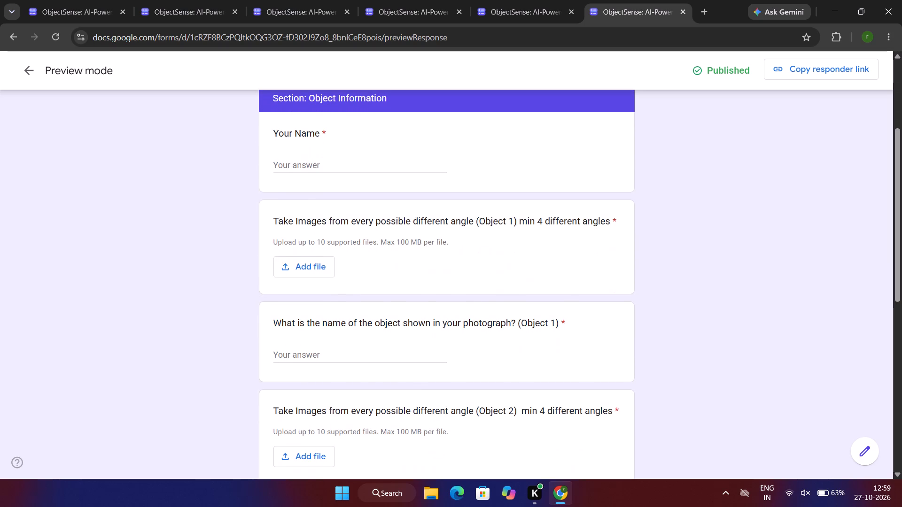
key("Down")
key("Down")
key("Down")
key("Down")
key("Down")
key("Down")
key("Down")
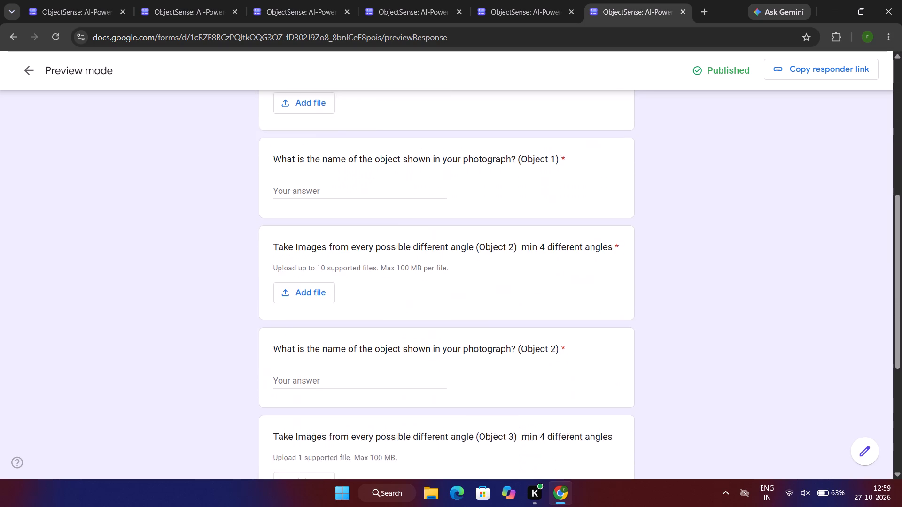
key("Down")
key("Down")
key("Down")
key("Down")
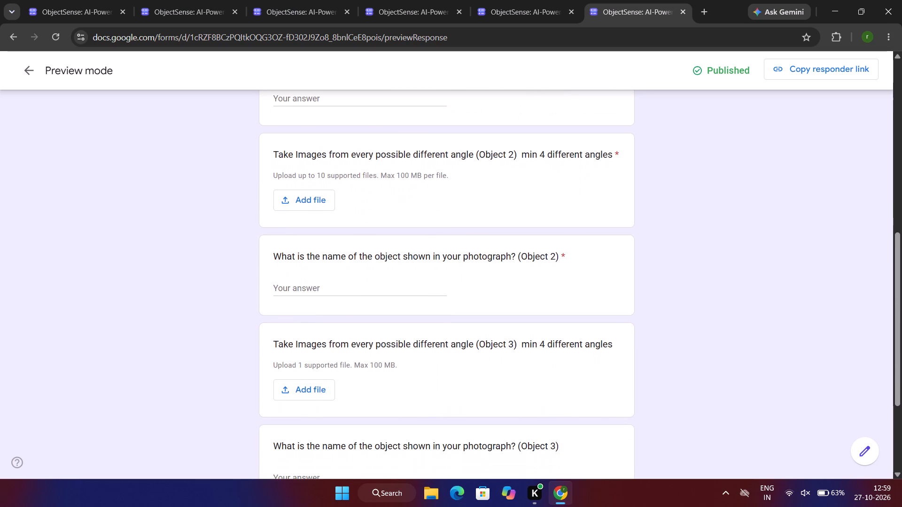
key("Down")
key("Down")
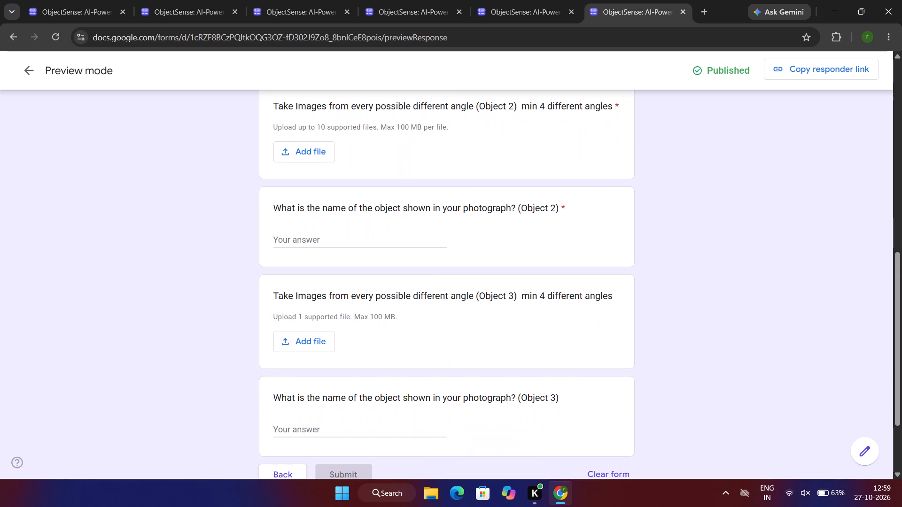
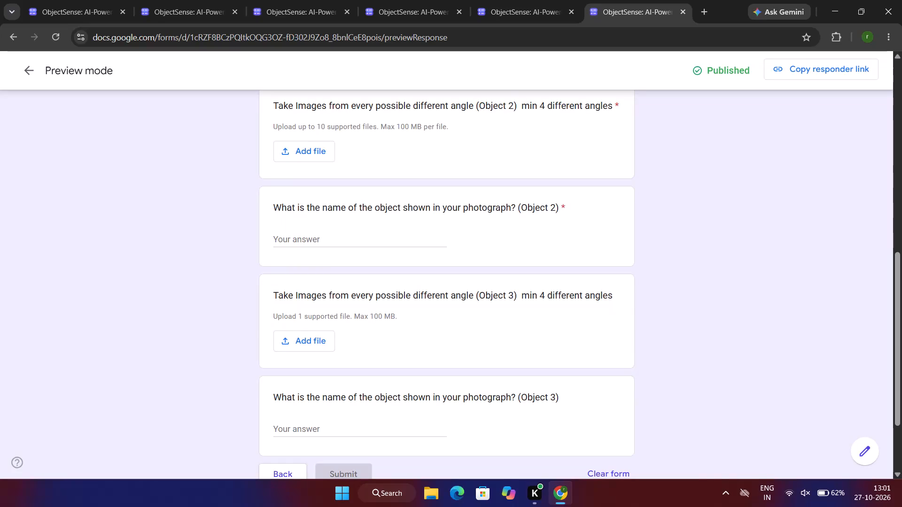
Recheck the Object 2 and Object 3 questions in the preview and return to the start of the Object Information section.
scroll(656, 282, "up", 3)
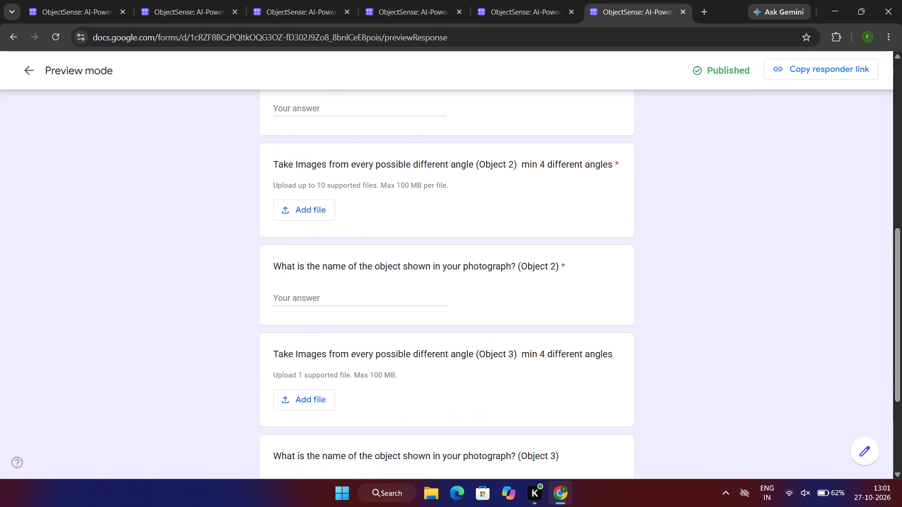
scroll(656, 282, "up", 2)
scroll(656, 282, "down", 7)
scroll(656, 282, "up", 1)
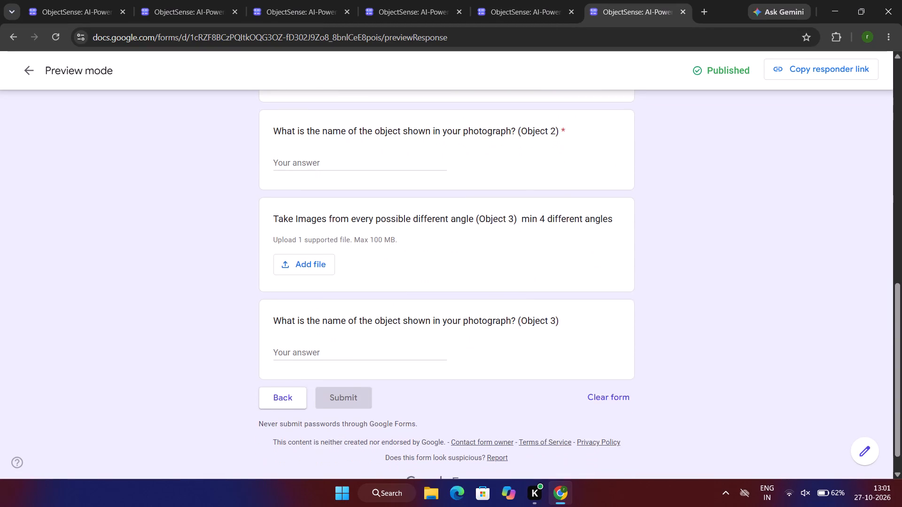
scroll(656, 282, "up", 3)
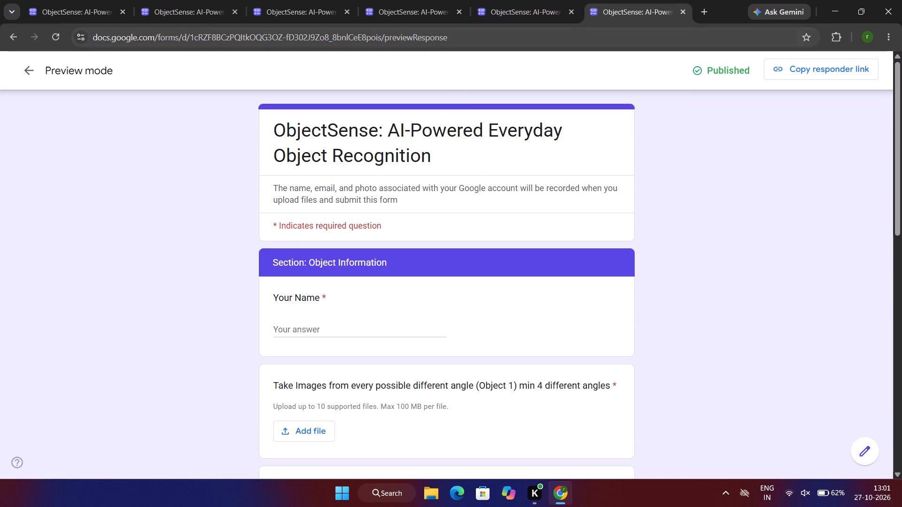
Return to the form editor and copy the responder link from the form's sharing settings for responders.
left_click(532, 11)
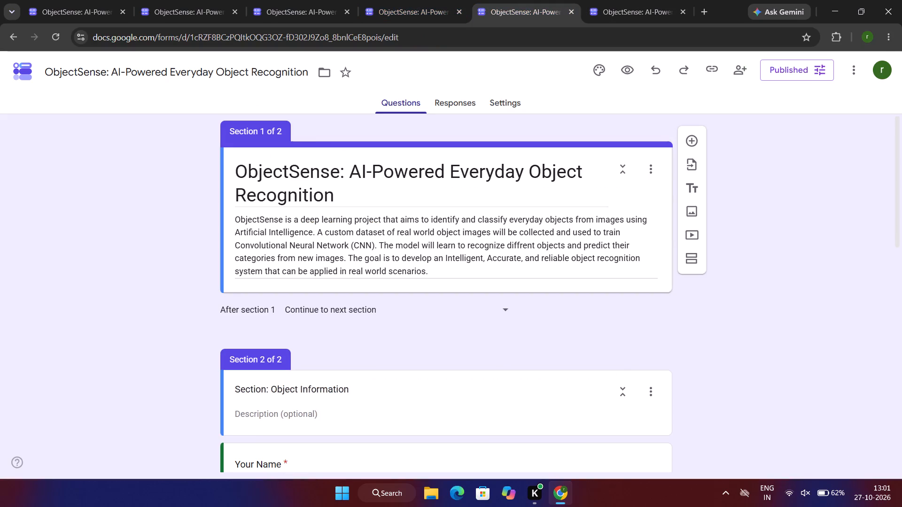
left_click(809, 70)
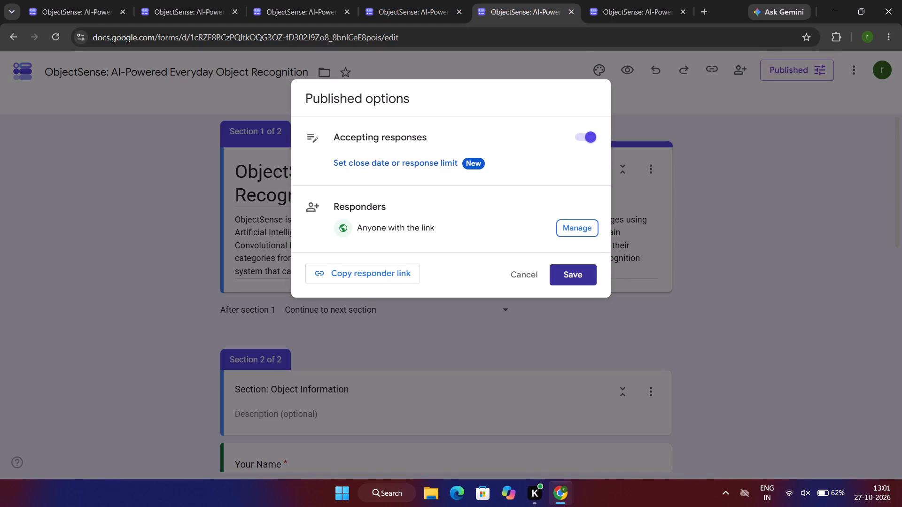
left_click(577, 223)
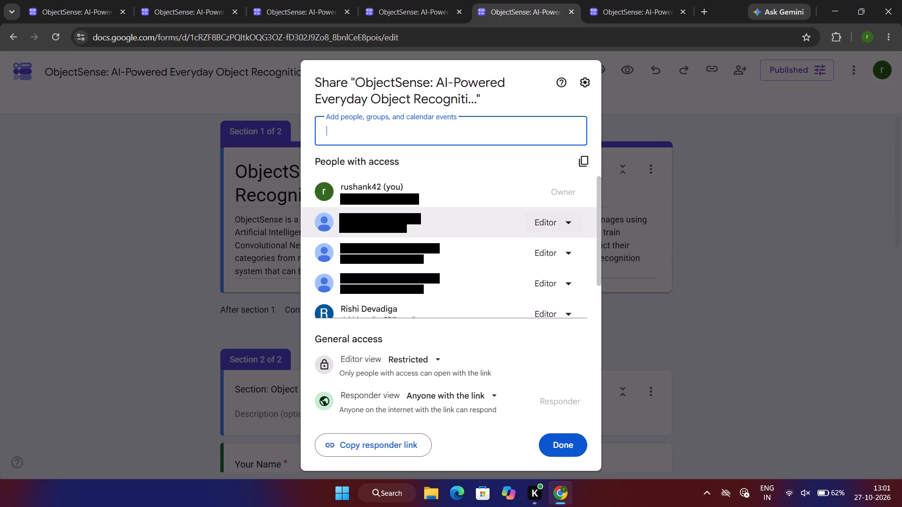
left_click(399, 446)
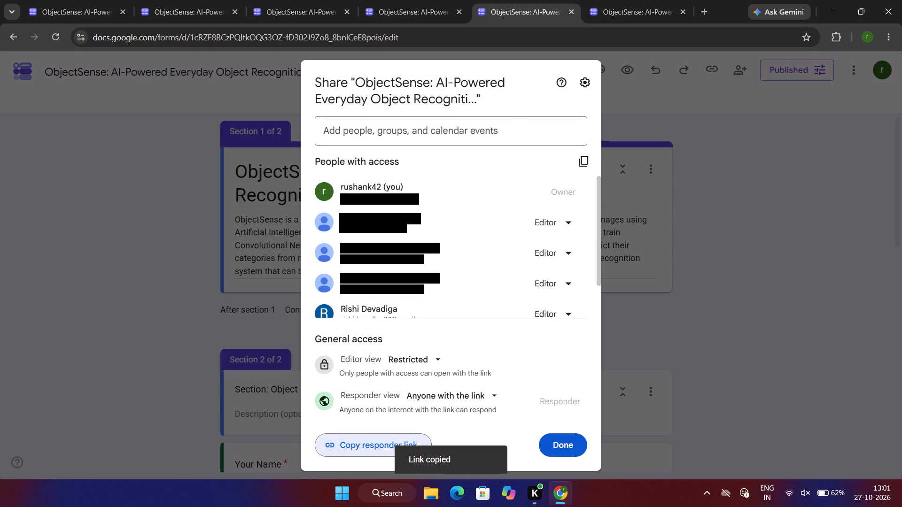
scroll(446, 411, "down", 3)
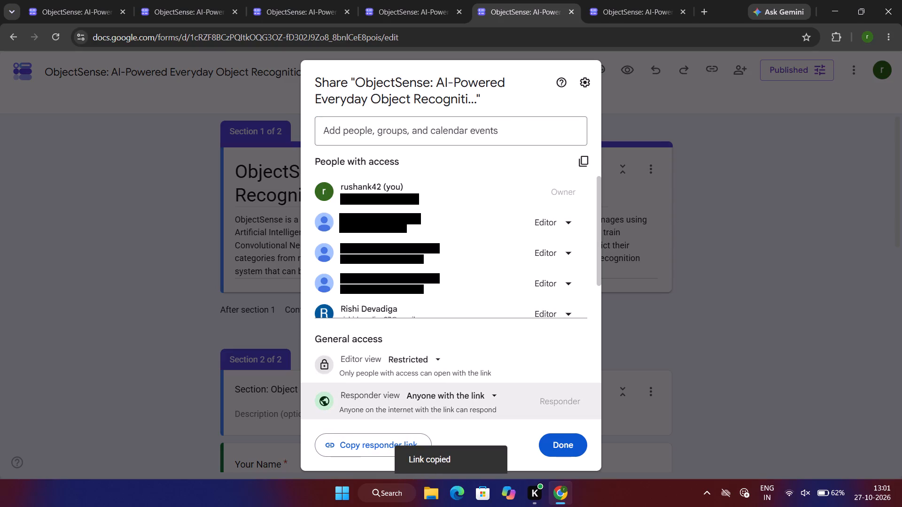
Open a new browser tab.
left_click(702, 10)
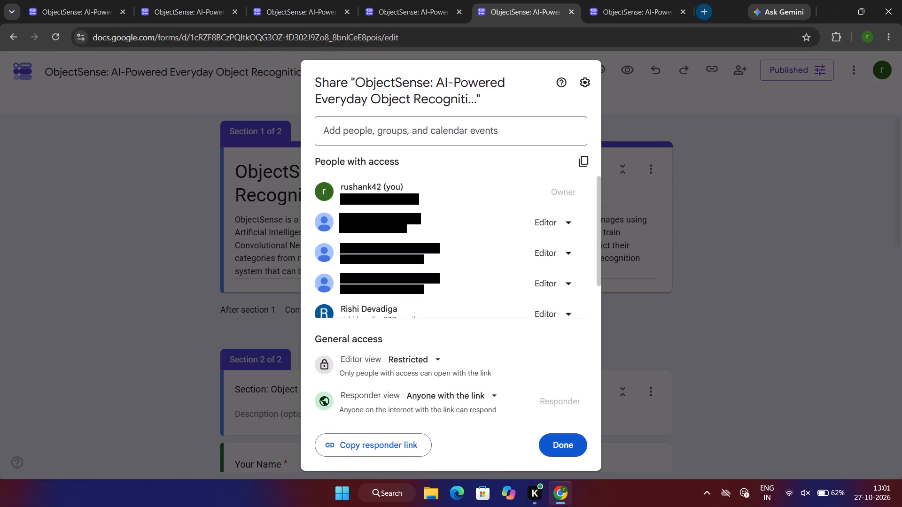
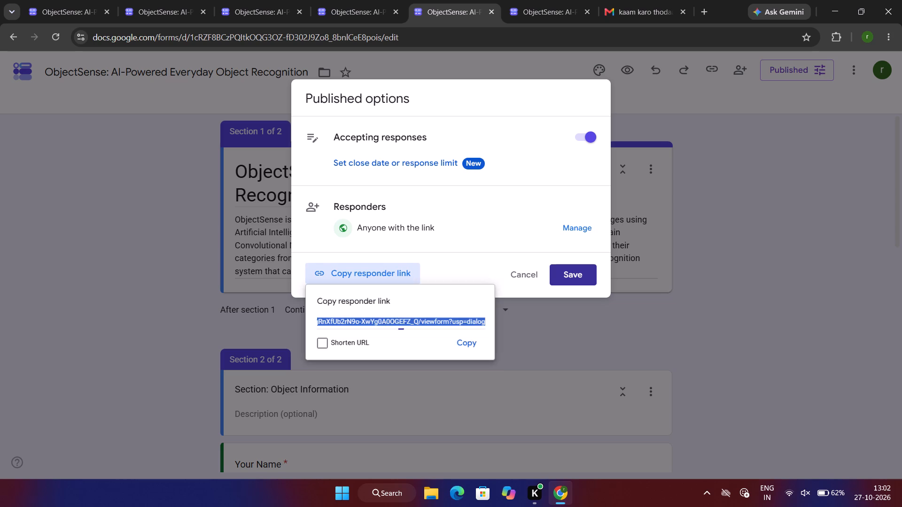
Shorten the form's responder link and copy it to the clipboard.
left_click(326, 345)
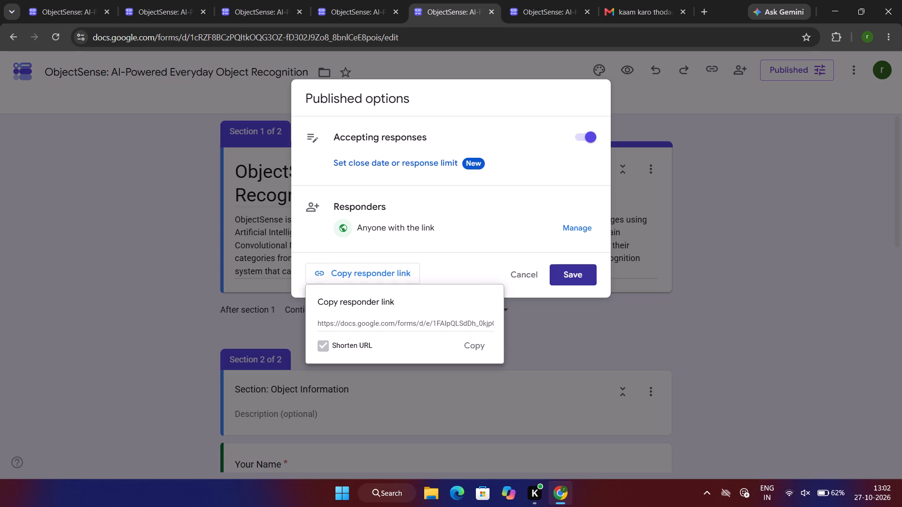
left_click(474, 344)
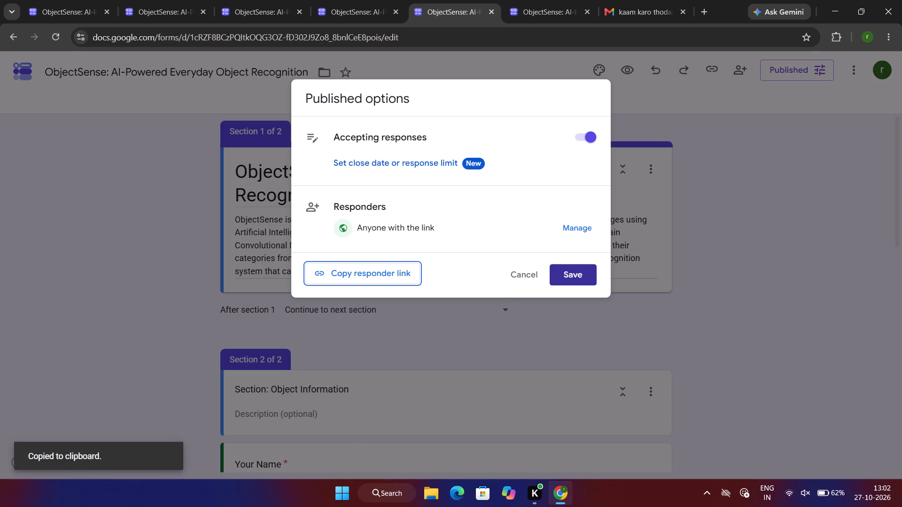
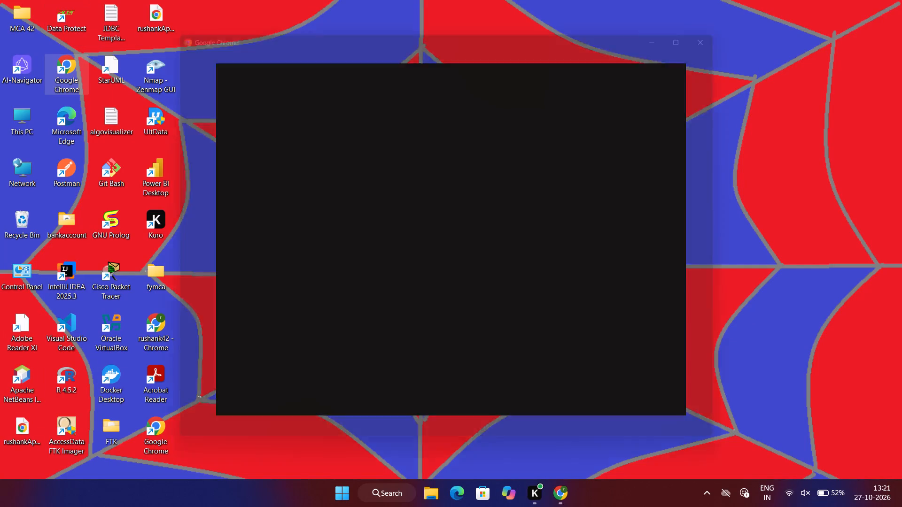
Switch to the ObjectSense form in Chrome and skim the response summary for the Object 1 and Object 2 uploads and names.
left_click(419, 313)
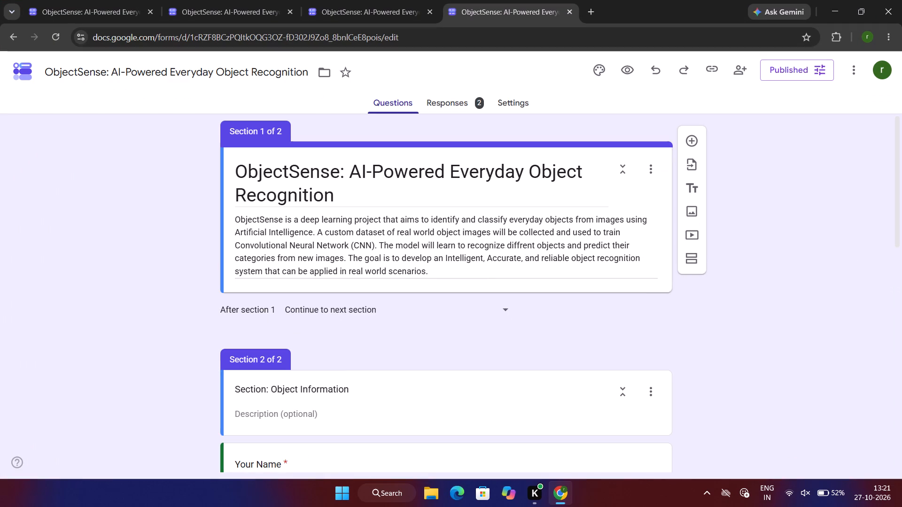
left_click(451, 103)
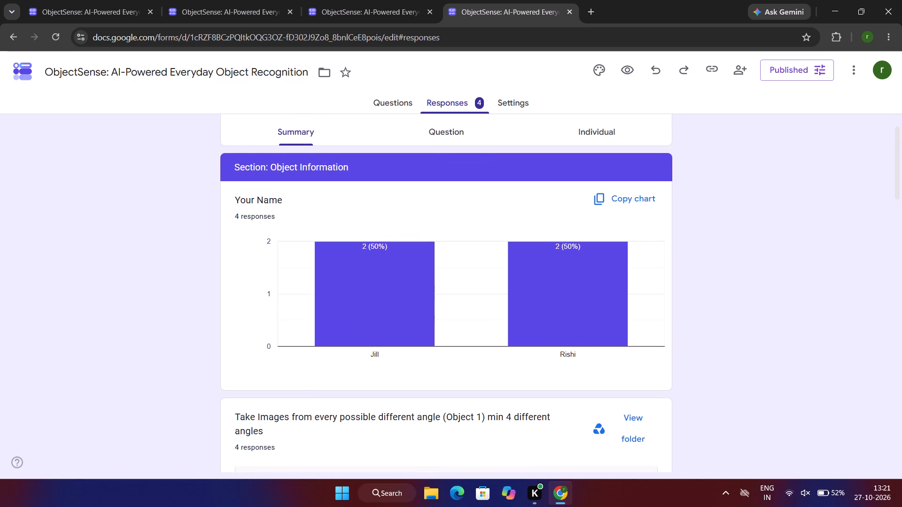
scroll(691, 374, "down", 3)
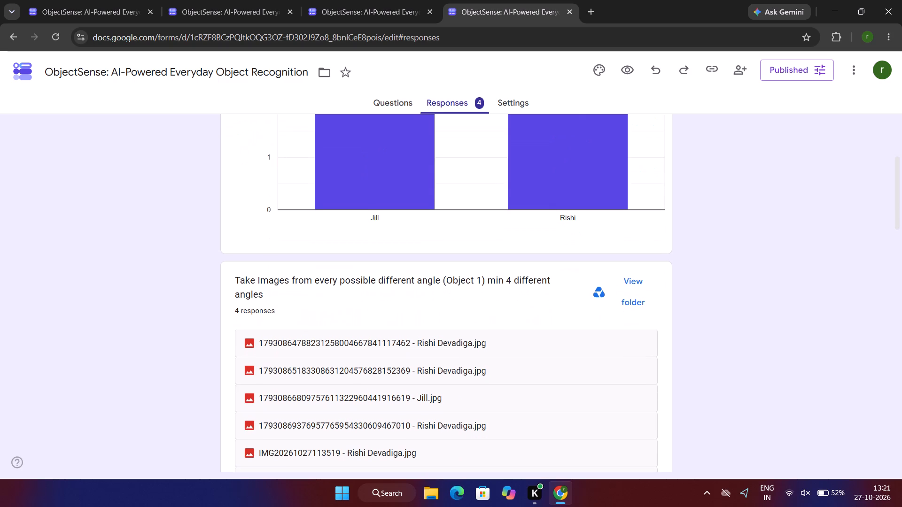
scroll(691, 374, "down", 1)
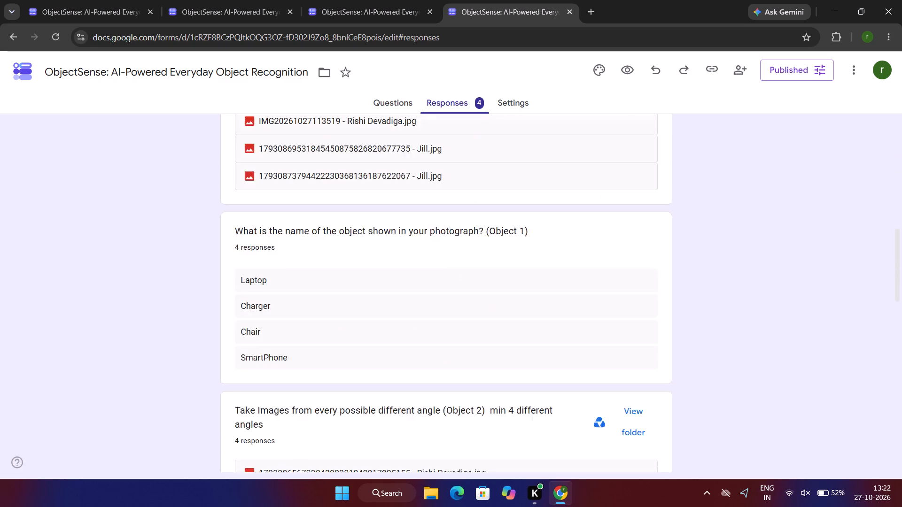
scroll(691, 374, "down", 1)
scroll(691, 374, "up", 5)
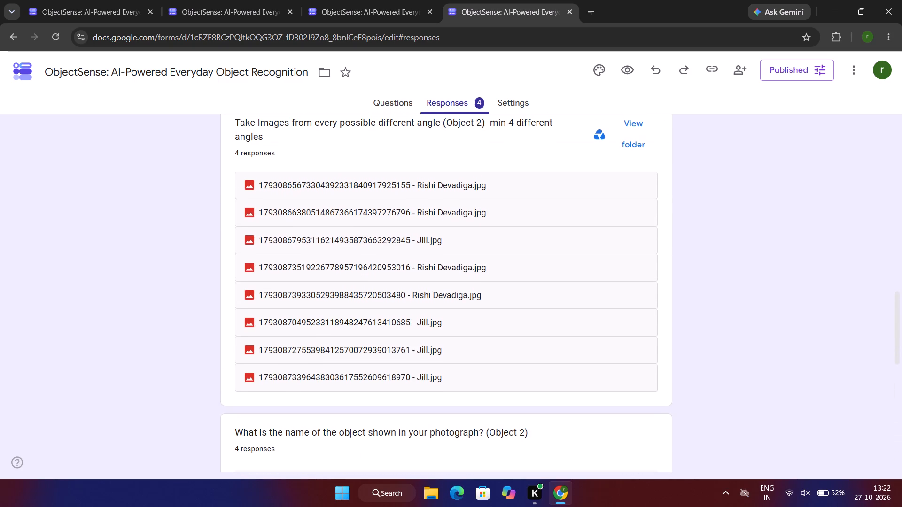
scroll(691, 374, "up", 11)
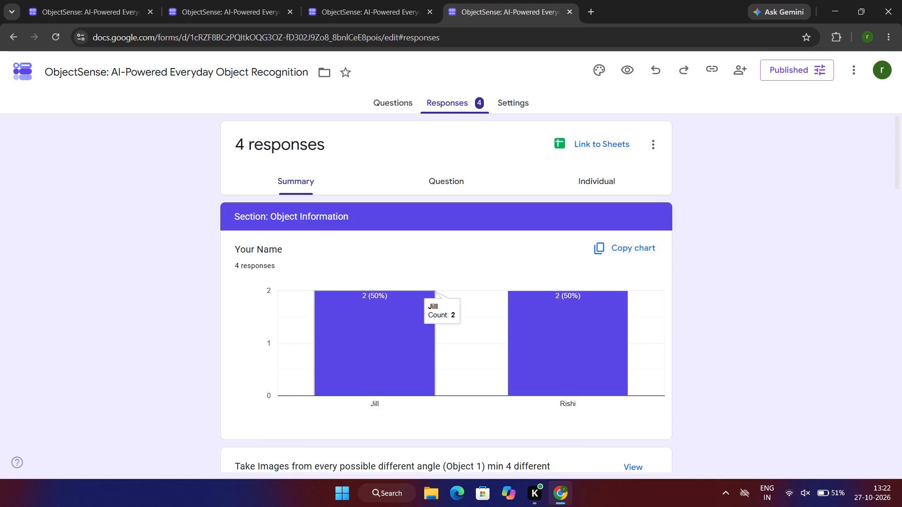
Review the summarised image uploads and object names for Objects 1, 2 and 3, and return to the start of the summary.
scroll(373, 362, "down", 2)
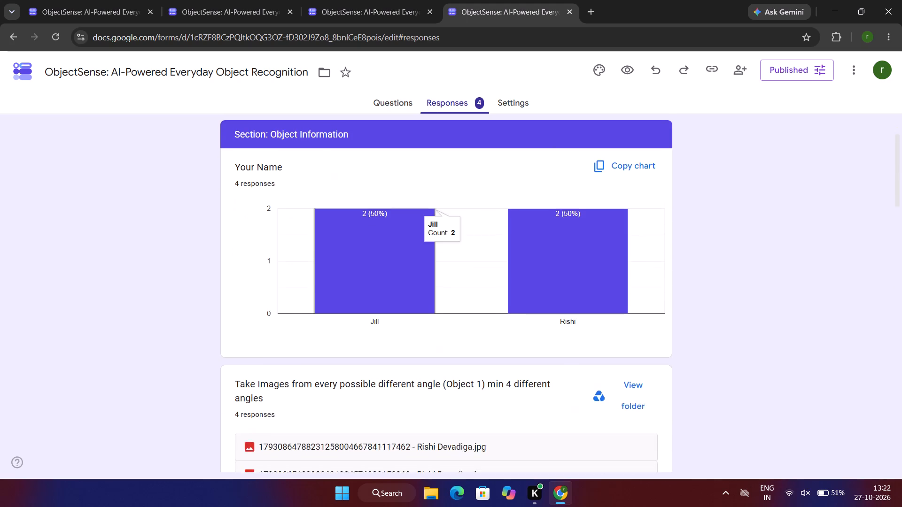
scroll(373, 362, "down", 6)
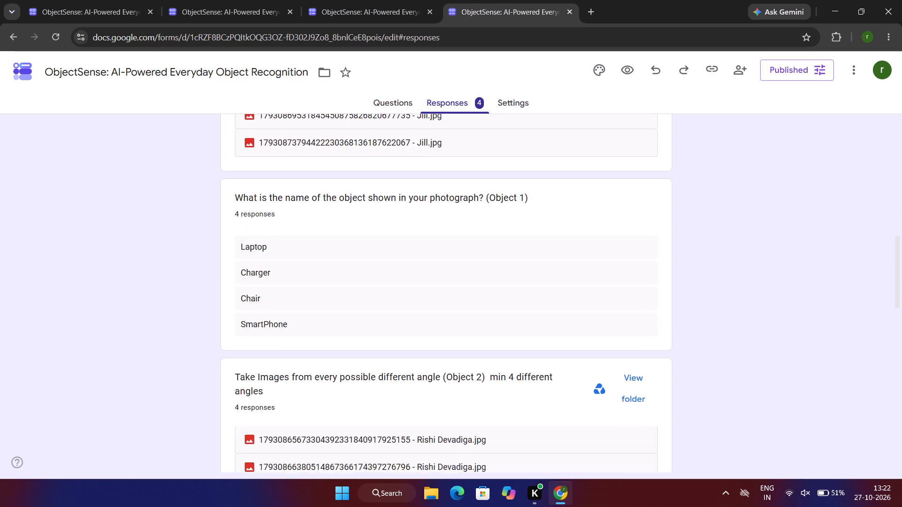
scroll(373, 362, "down", 2)
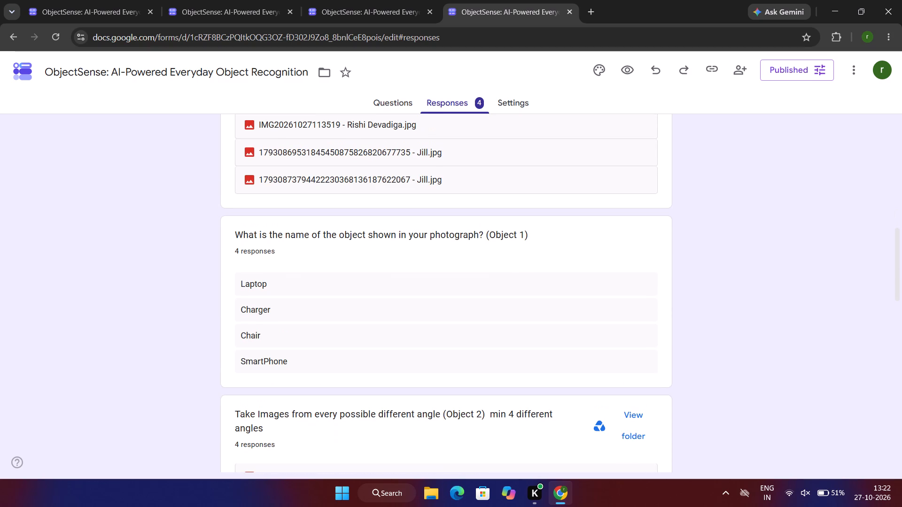
scroll(373, 362, "down", 5)
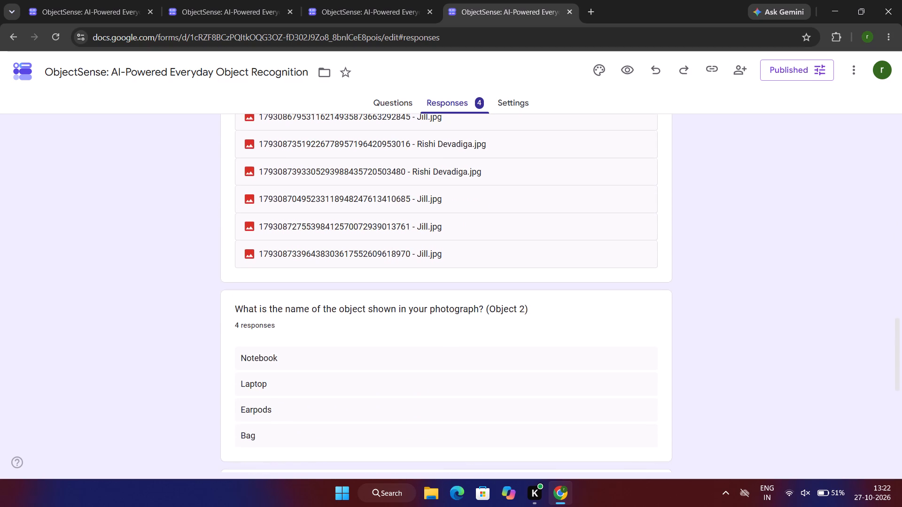
scroll(373, 362, "down", 2)
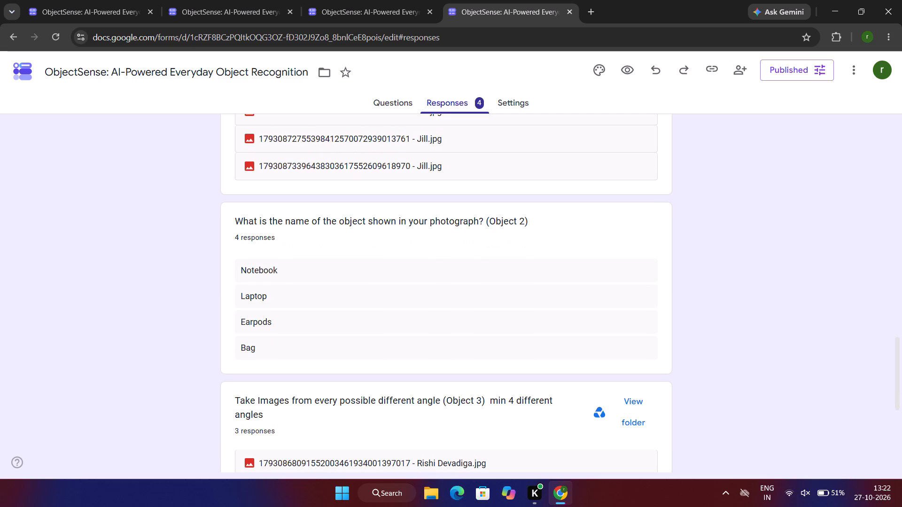
scroll(373, 362, "down", 2)
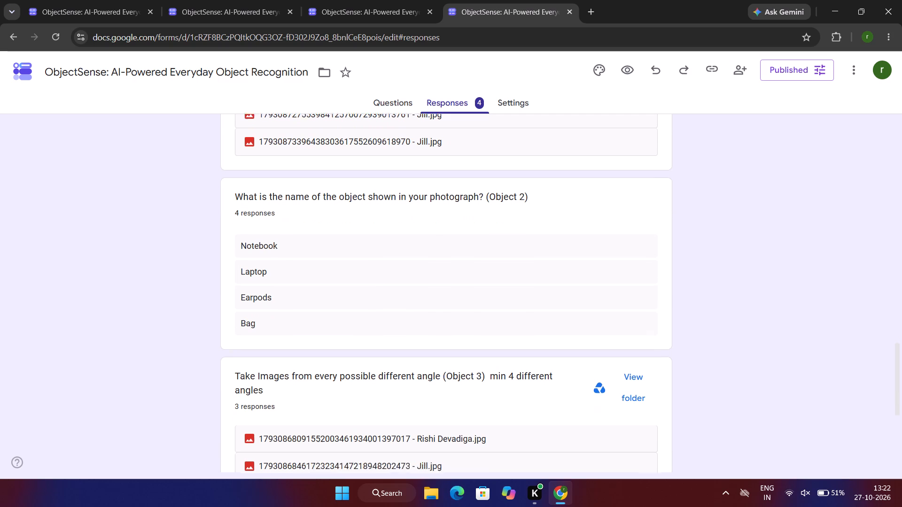
scroll(373, 362, "down", 4)
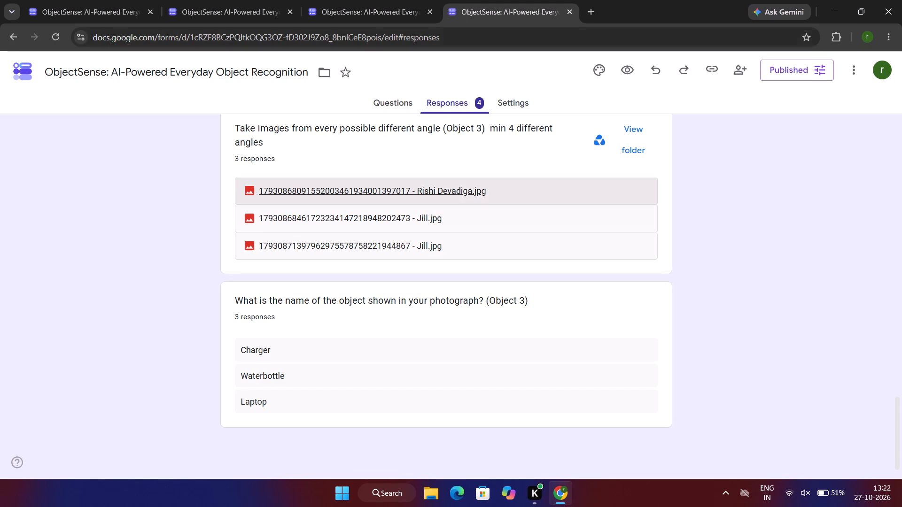
scroll(599, 239, "up", 10)
scroll(599, 239, "up", 12)
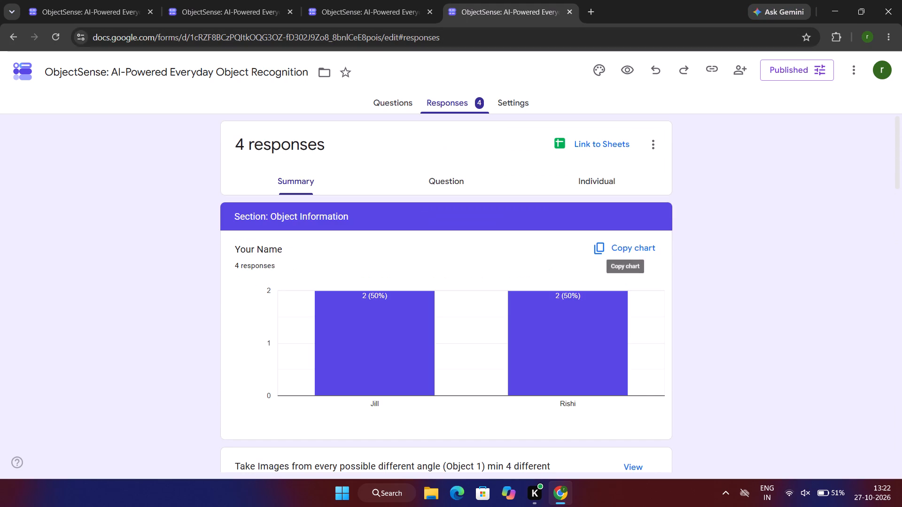
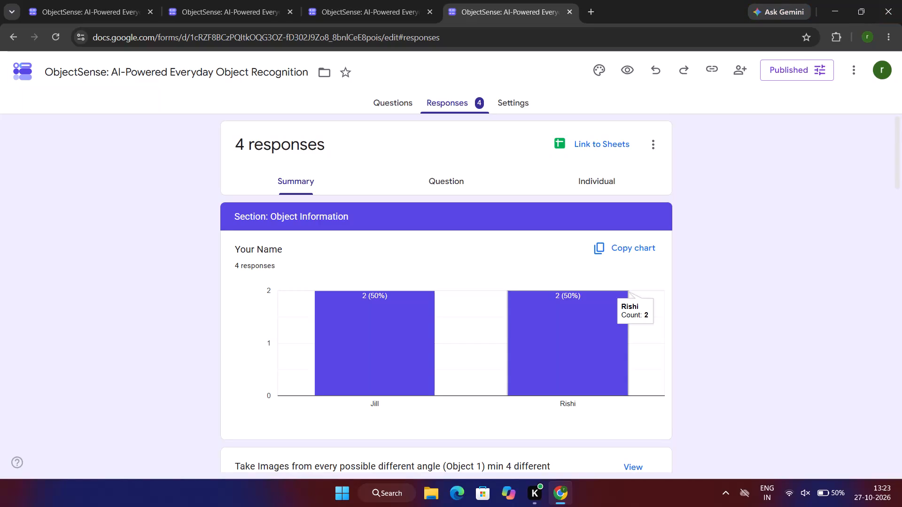
Set the maximum number of files to 10 for the Object 3 image upload question in the form editor.
scroll(555, 348, "down", 6)
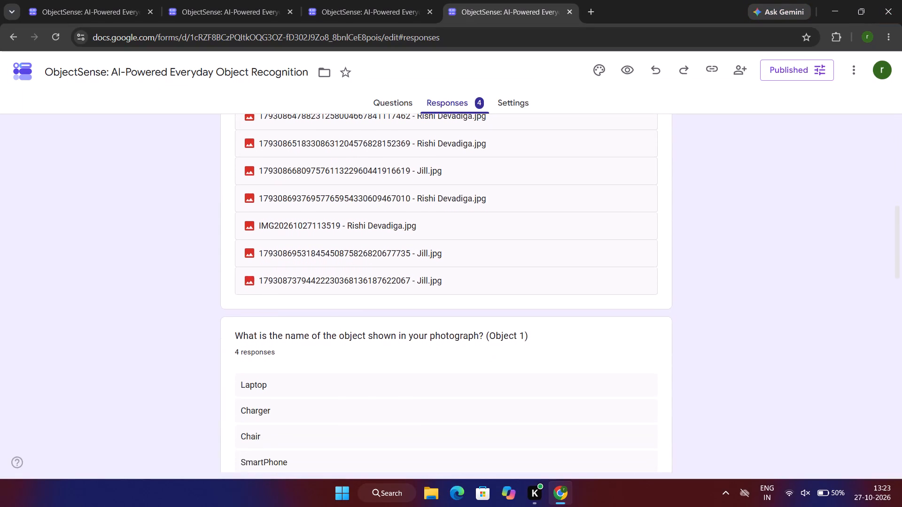
scroll(555, 348, "down", 10)
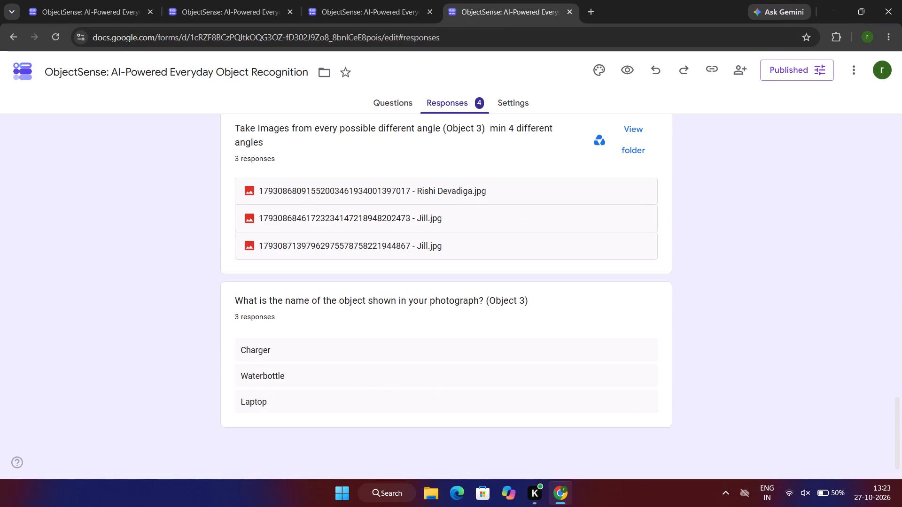
left_click(365, 14)
scroll(397, 409, "down", 5)
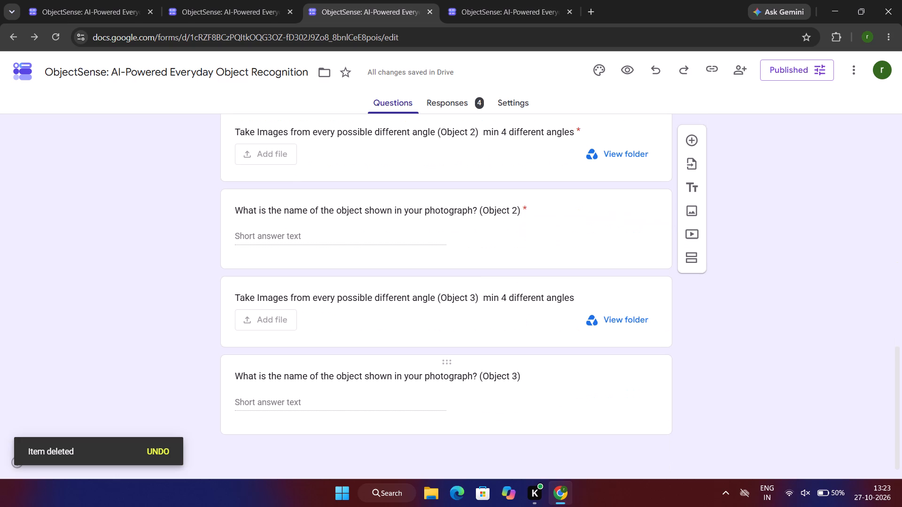
left_click(495, 301)
left_click(557, 382)
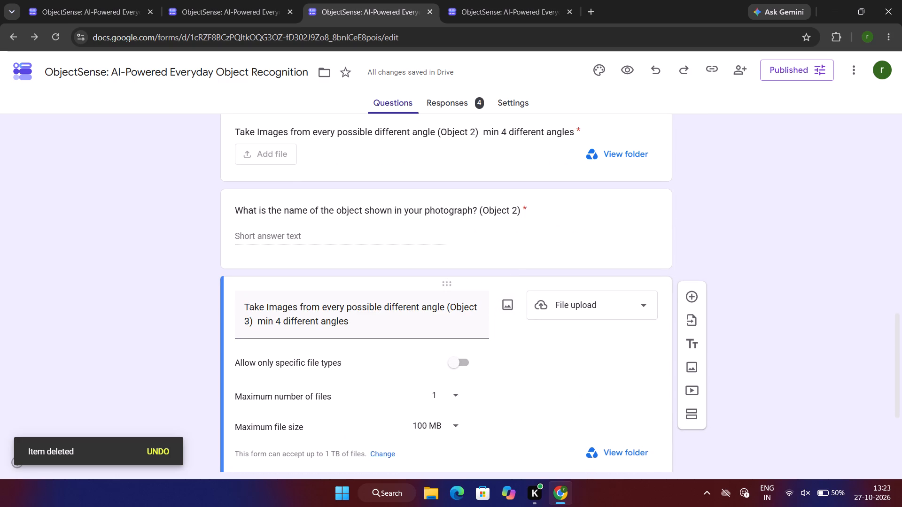
left_click(452, 394)
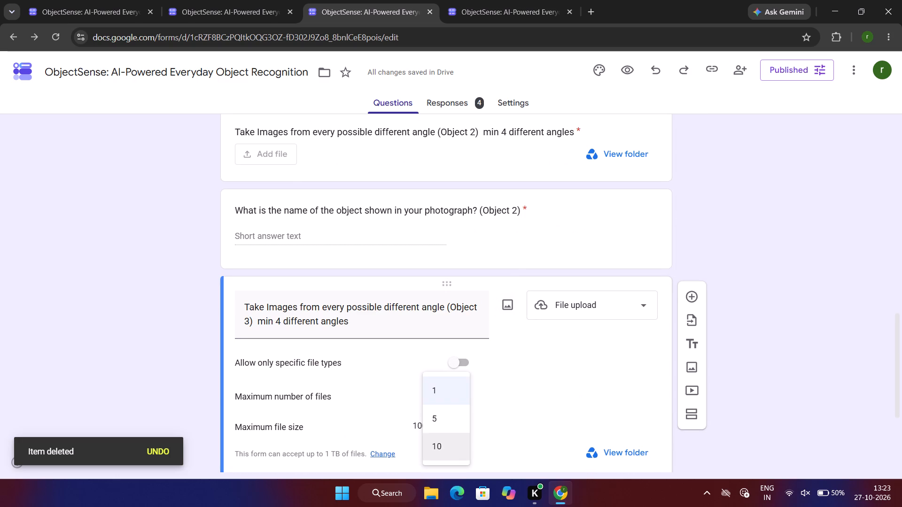
left_click(445, 444)
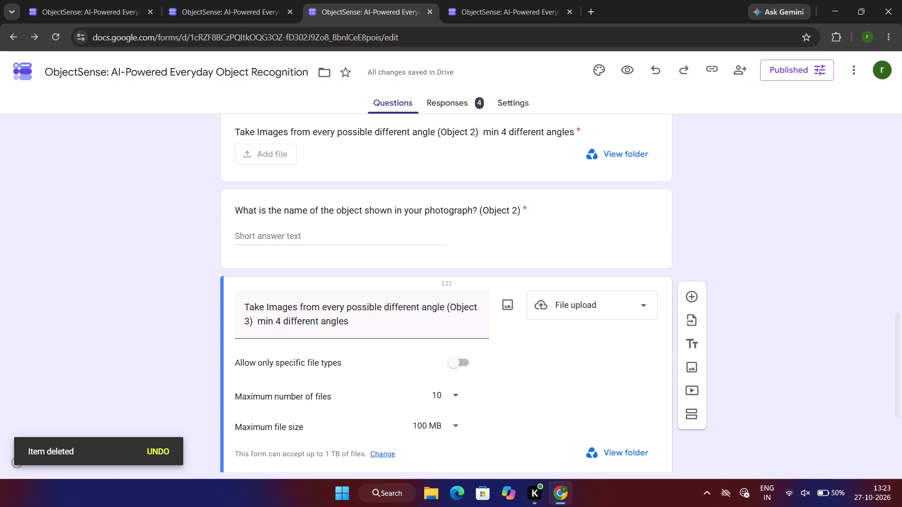
Check the file upload settings of the Object 2 image question, and return to the response summary.
scroll(511, 271, "up", 2)
left_click(469, 263)
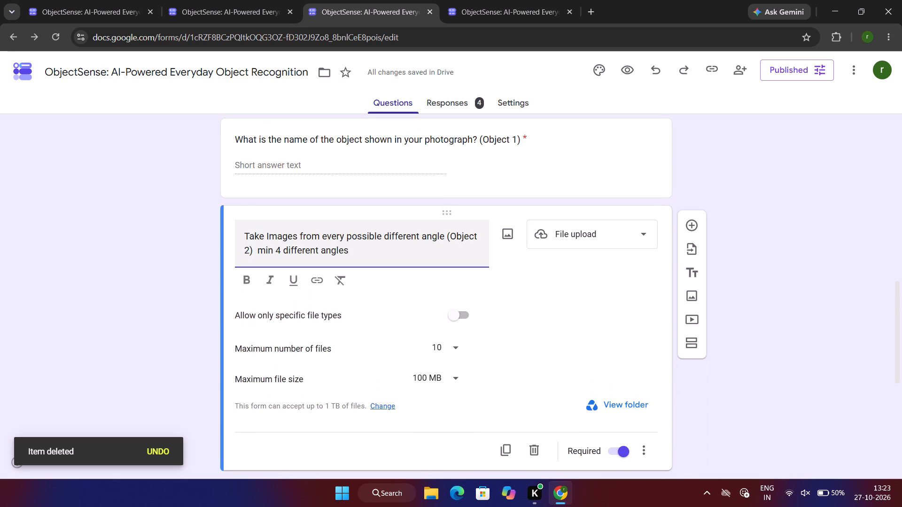
left_click(818, 262)
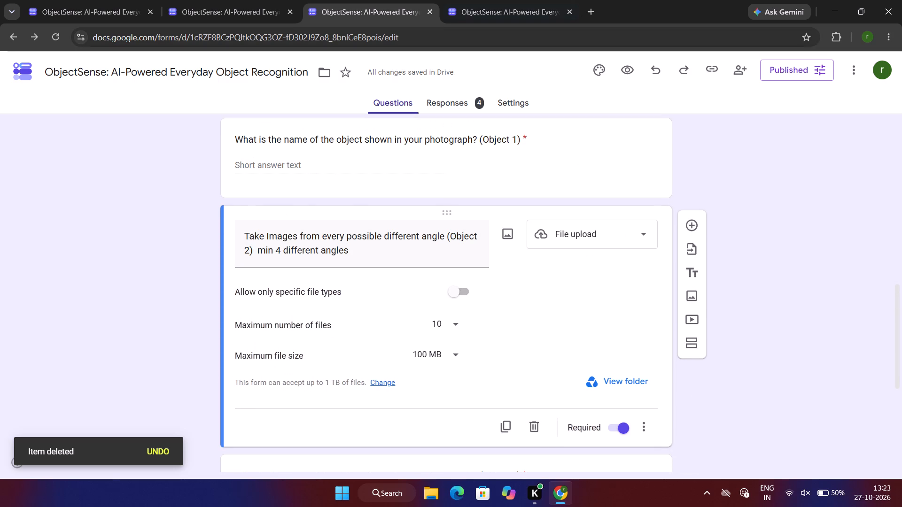
left_click(497, 4)
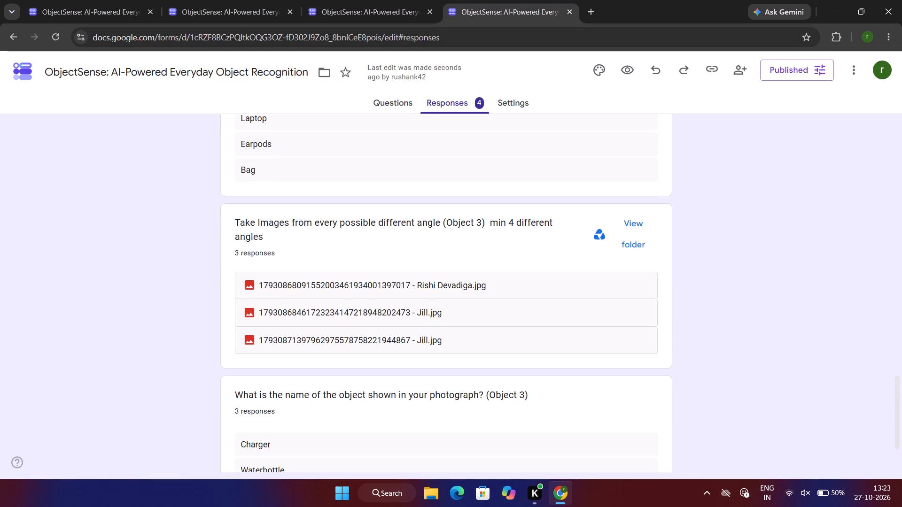
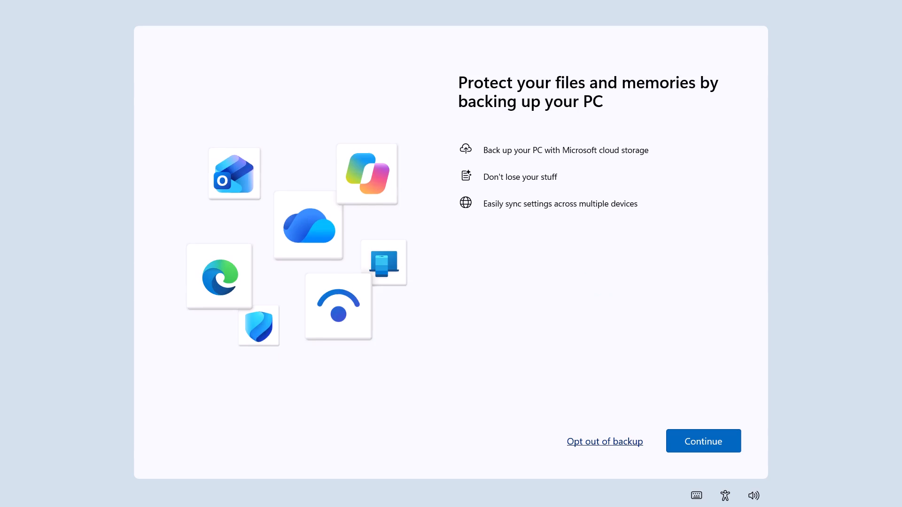
Opt out of the Windows PC backup offer and skip the recommended backup for now.
left_click(611, 440)
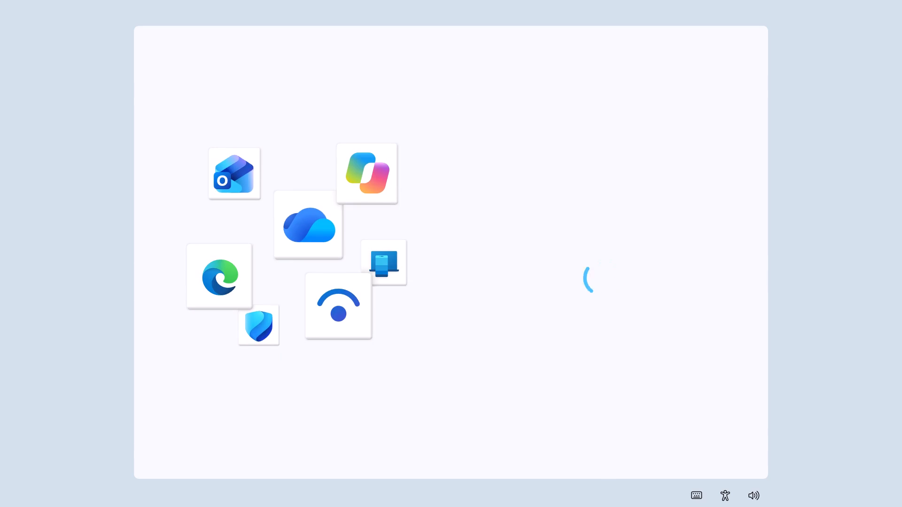
left_click(609, 443)
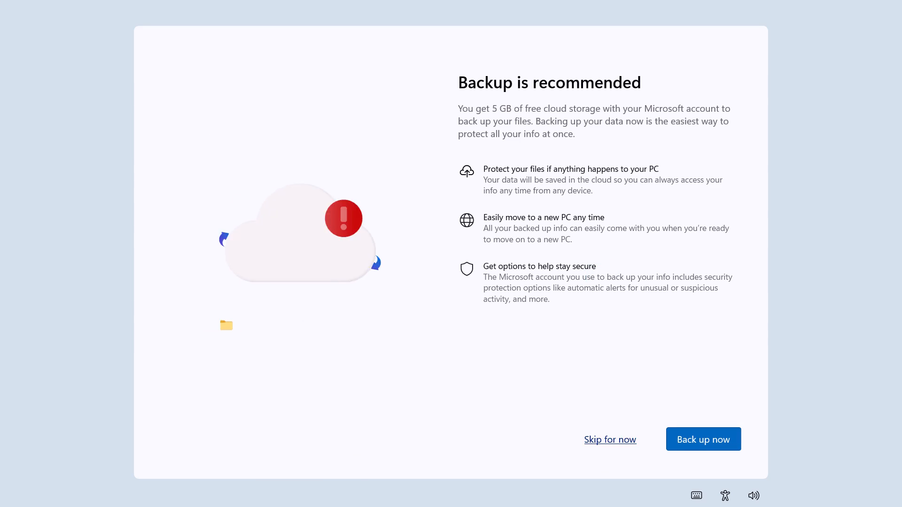
Reload the ObjectSense form's response summary to check for new submissions.
scroll(472, 193, "up", 12)
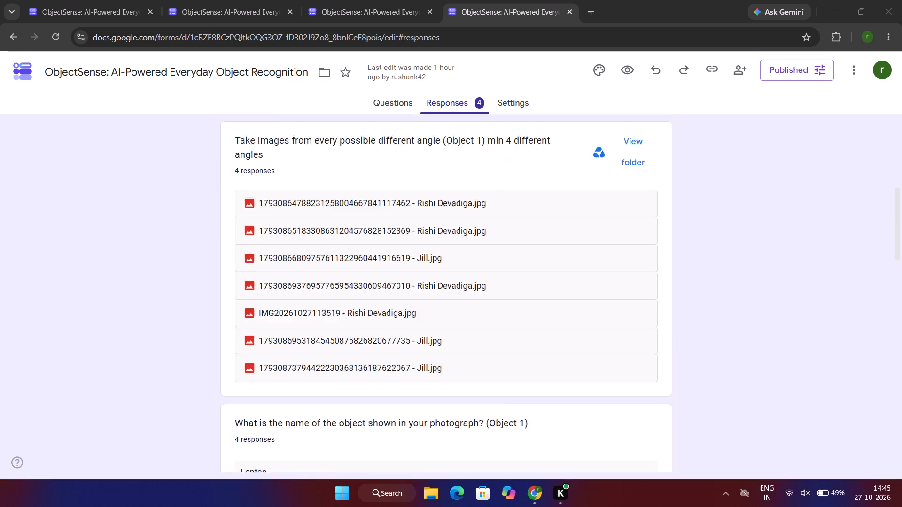
scroll(472, 193, "up", 12)
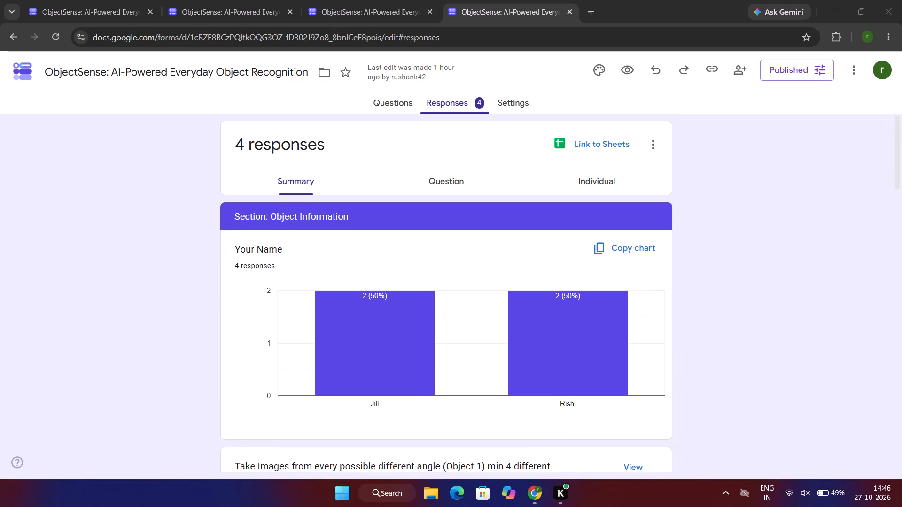
left_click(52, 33)
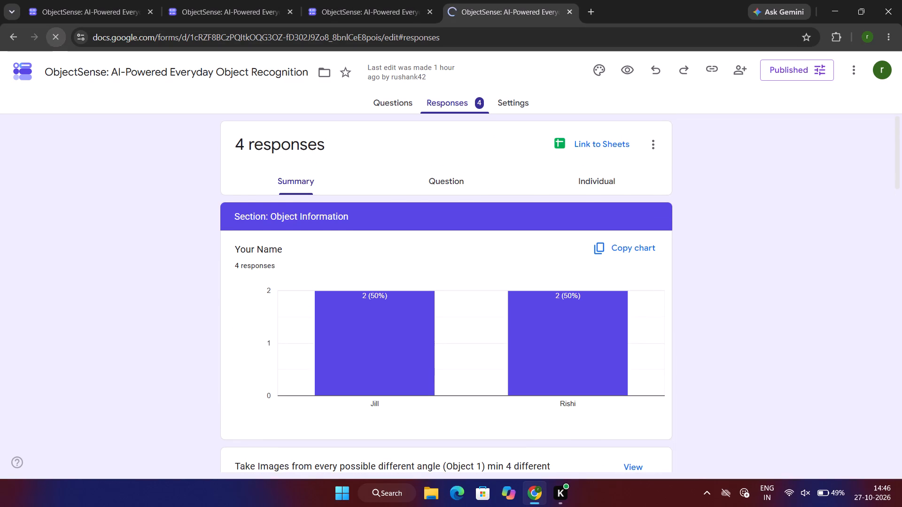
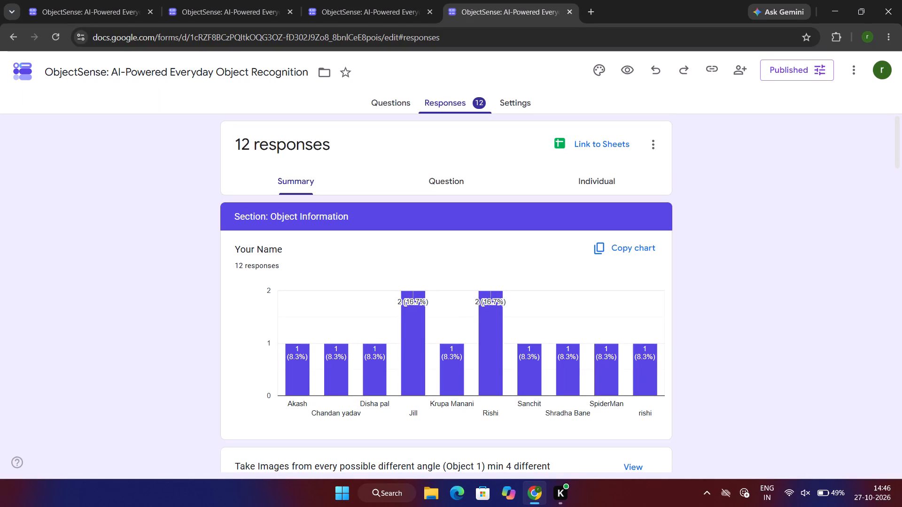
Review the Your Name chart and the Object 1 uploaded files in the response summary.
left_click(615, 380)
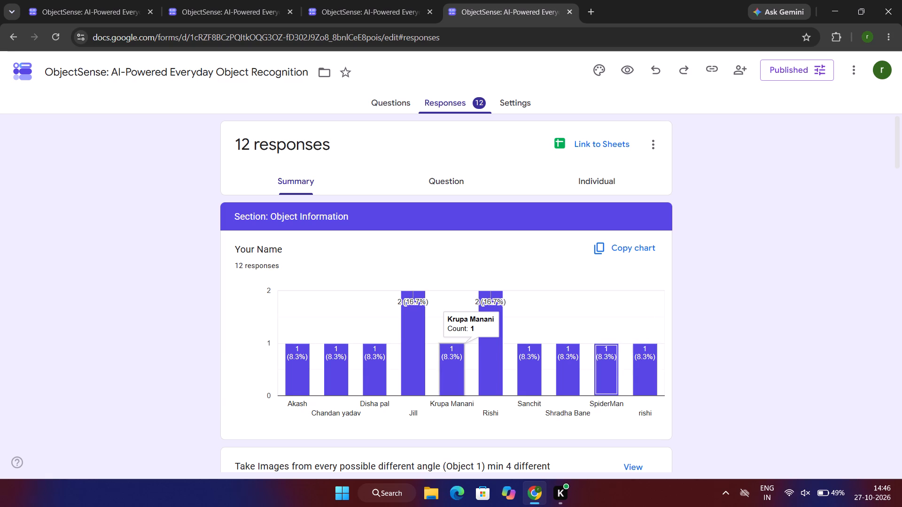
scroll(409, 396, "down", 2)
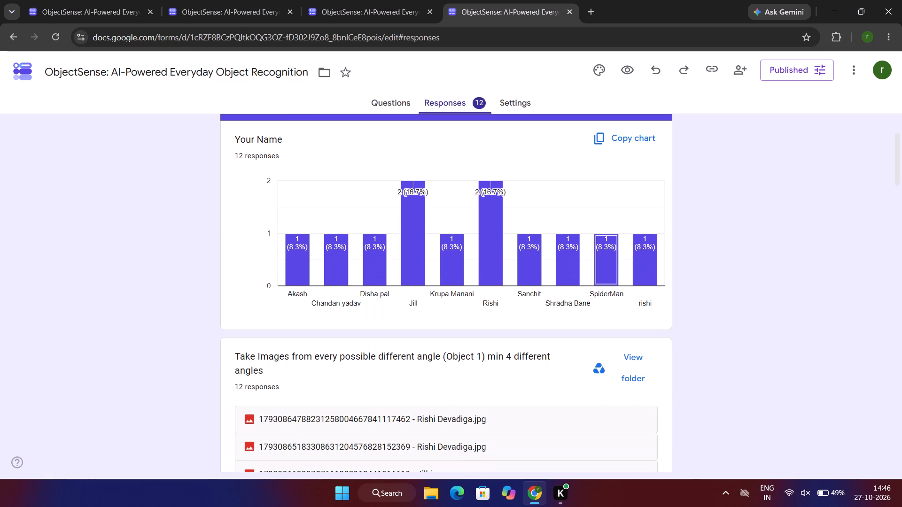
scroll(409, 396, "down", 4)
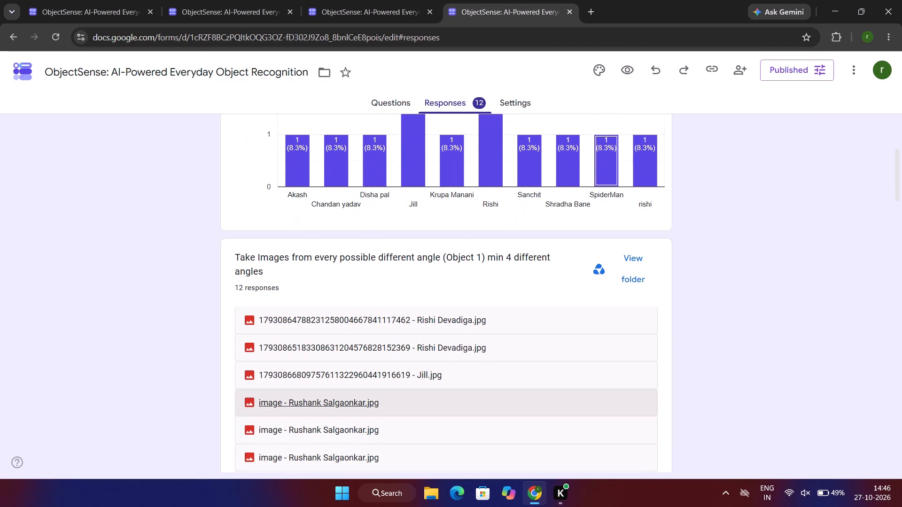
scroll(409, 396, "up", 5)
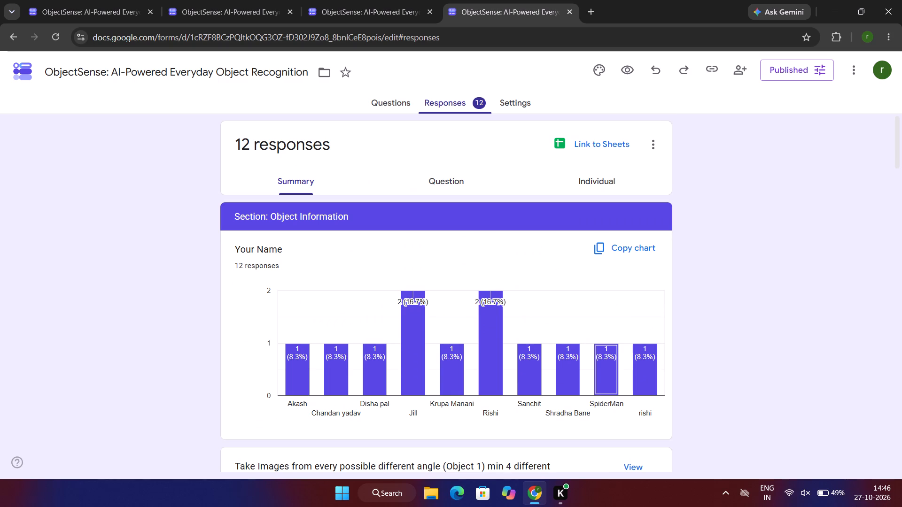
Examine the submitted answers to the Your Name question in the per-question view of the responses.
left_click(444, 178)
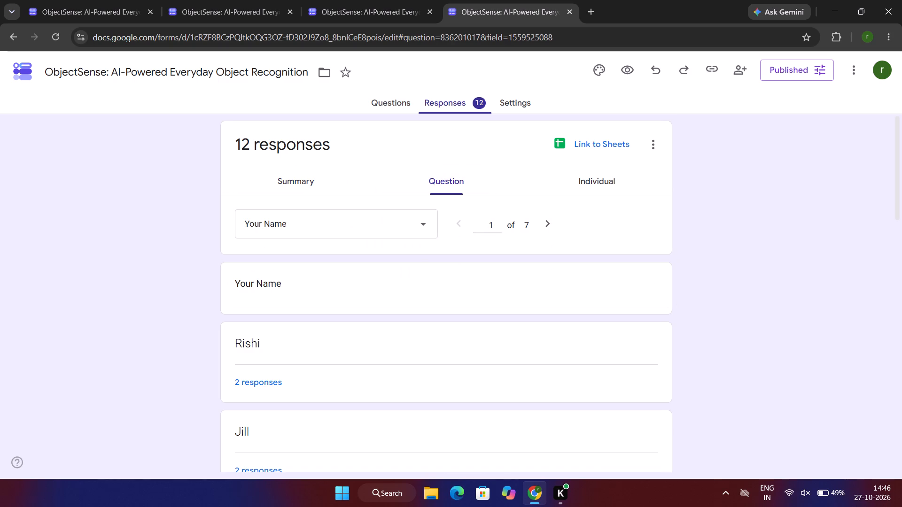
scroll(421, 422, "down", 4)
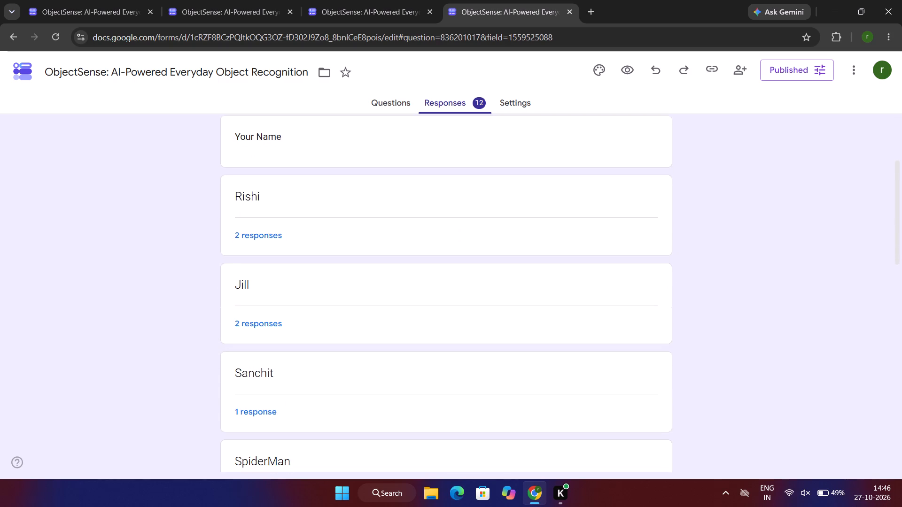
scroll(421, 422, "down", 3)
scroll(421, 422, "right", 1)
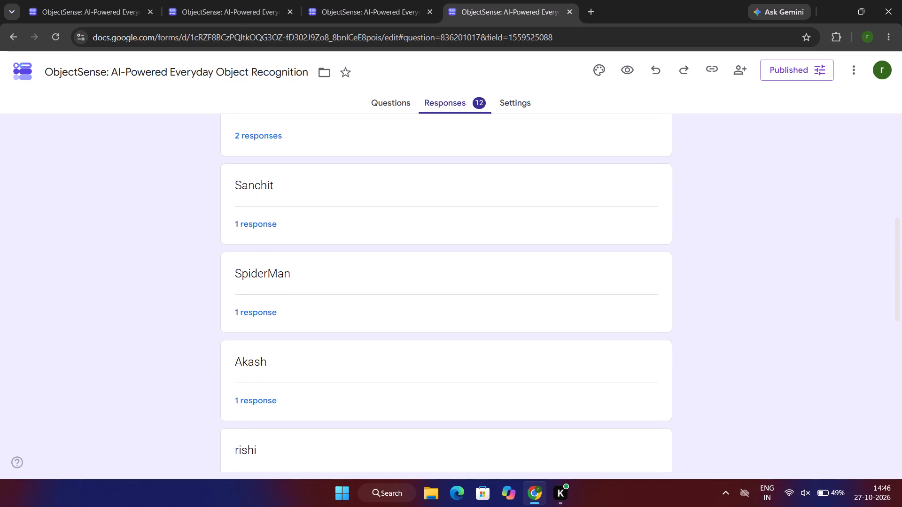
scroll(421, 422, "right", 1)
scroll(421, 422, "down", 2)
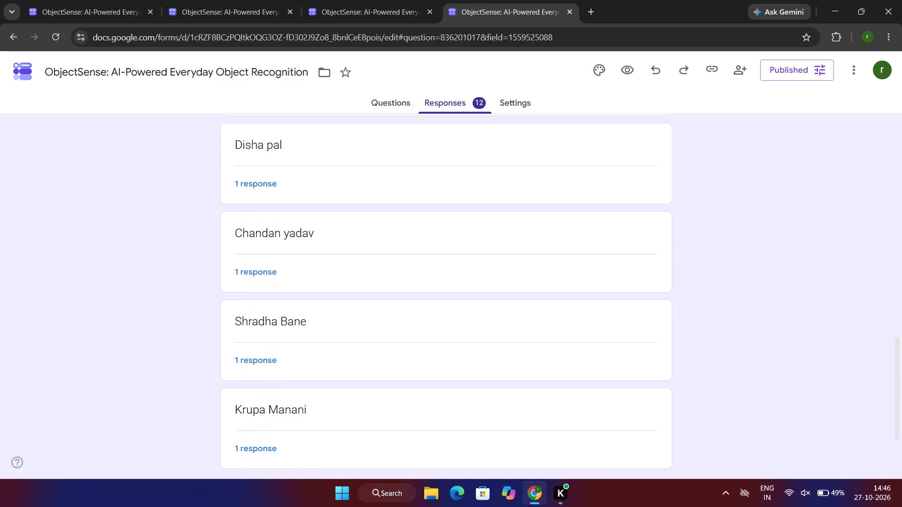
scroll(421, 422, "up", 5)
scroll(421, 422, "right", 7)
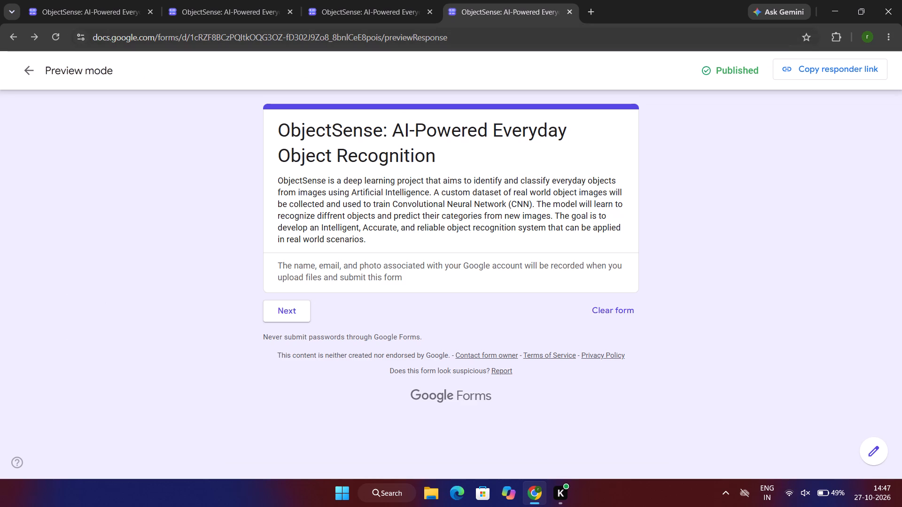
scroll(251, 227, "left", 7)
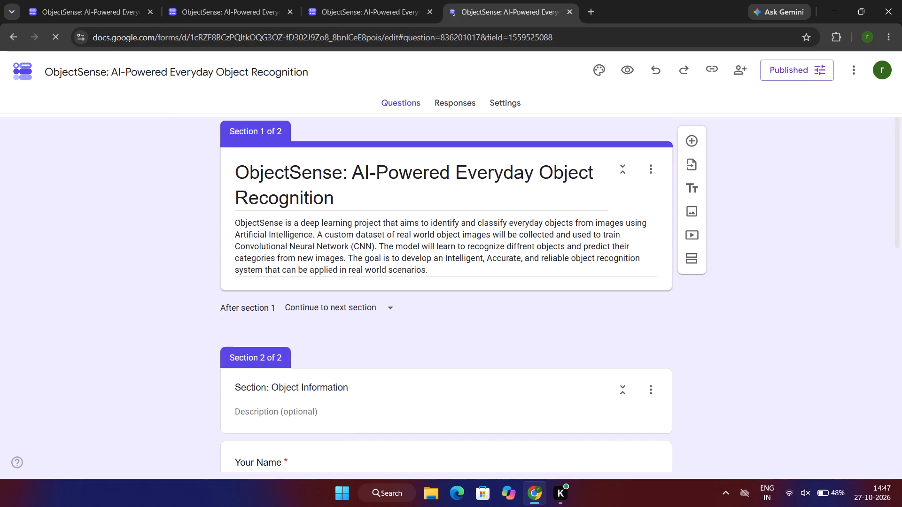
scroll(330, 368, "down", 6)
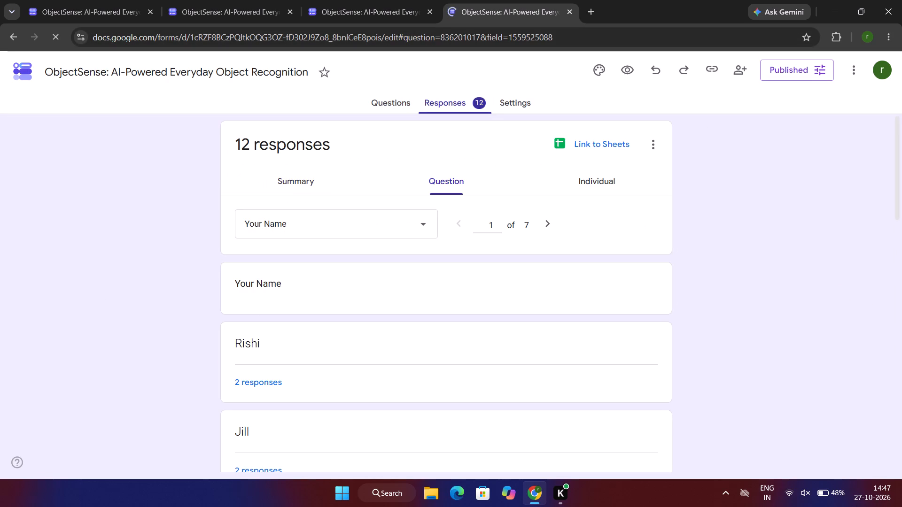
From the response summary, open the Drive folder holding all Object 1 image uploads and look through its file list.
left_click(312, 180)
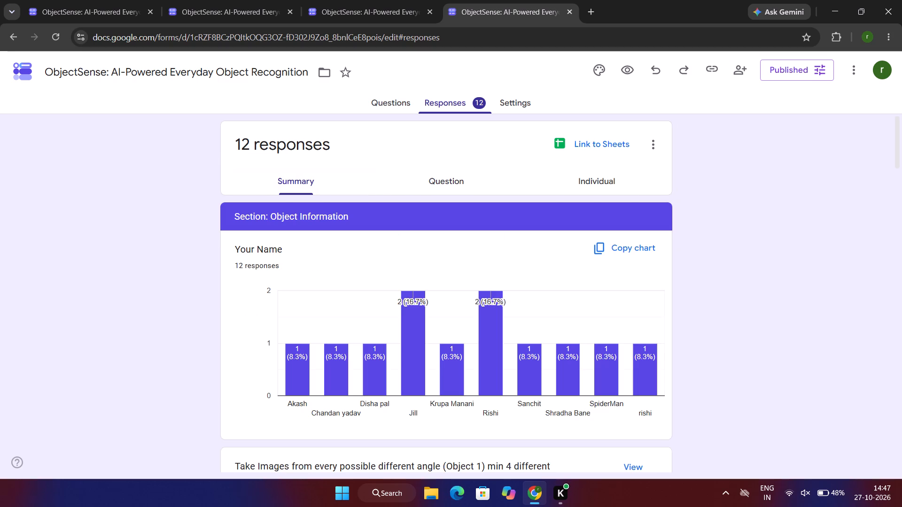
scroll(404, 329, "down", 5)
scroll(404, 329, "up", 3)
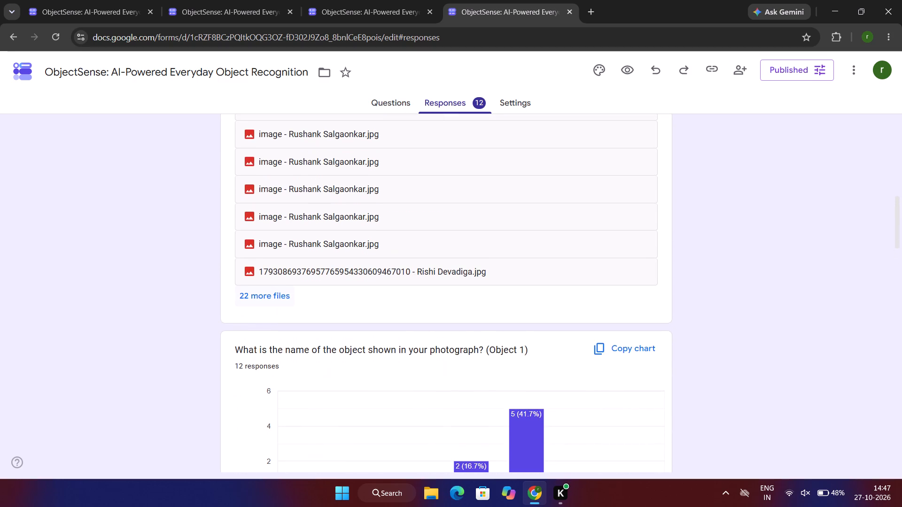
left_click(272, 300)
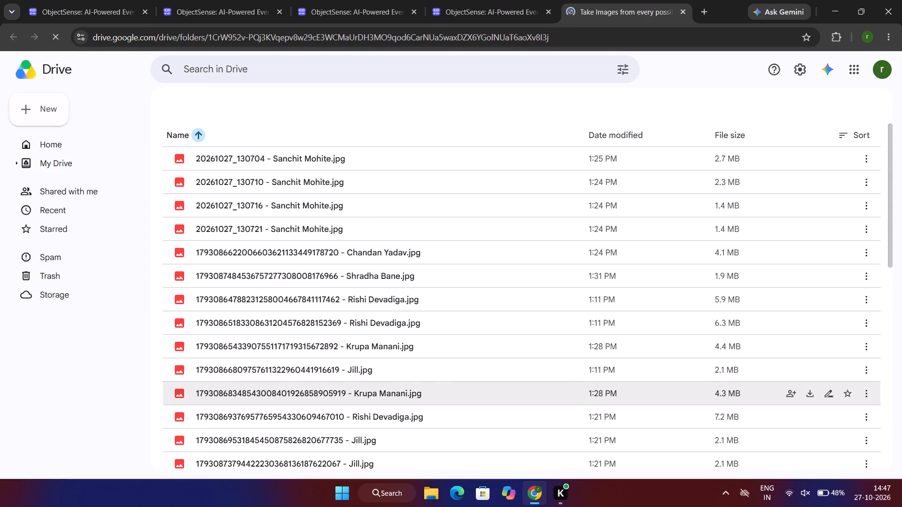
scroll(394, 391, "down", 5)
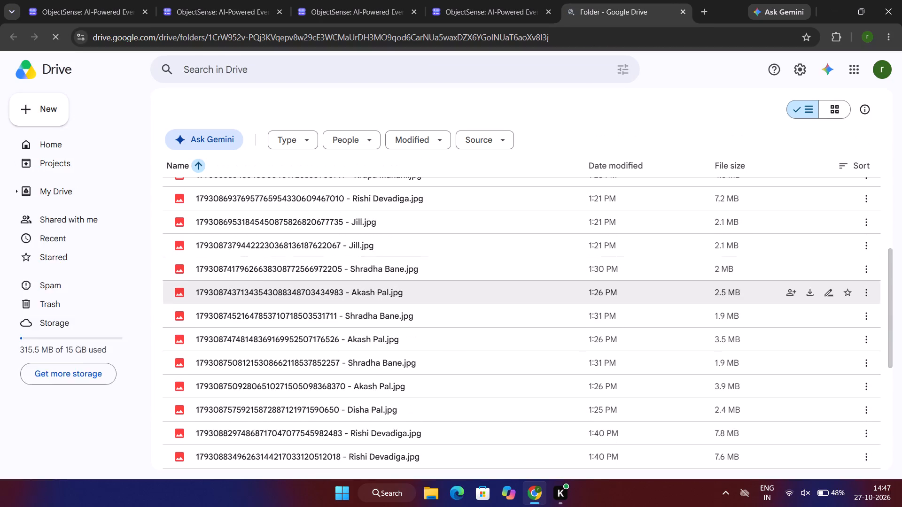
left_click(274, 270)
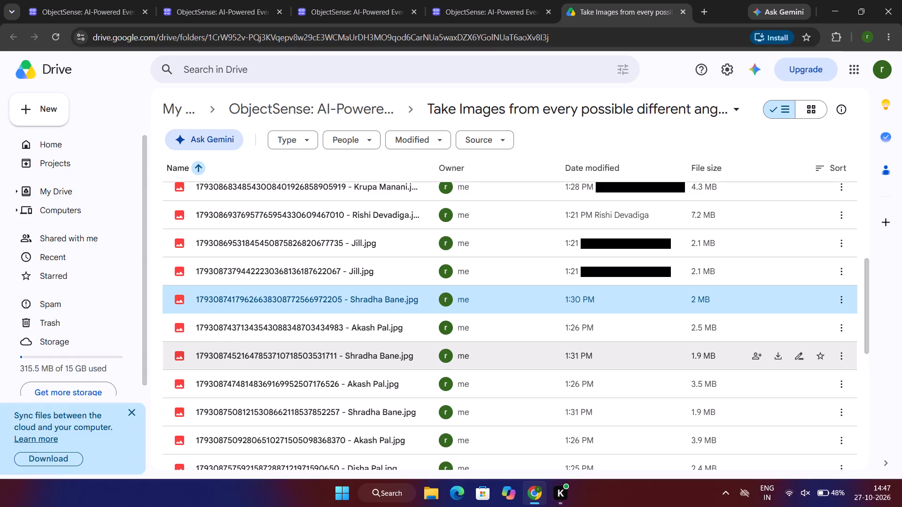
scroll(331, 346, "down", 4)
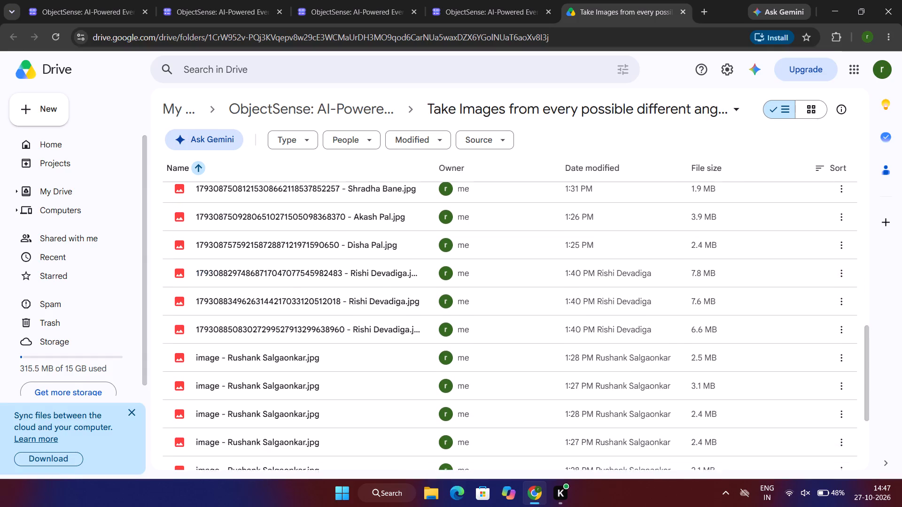
Preview an uploaded Object 1 photo and examine the following images one by one through the last file in the folder.
double_click(280, 211)
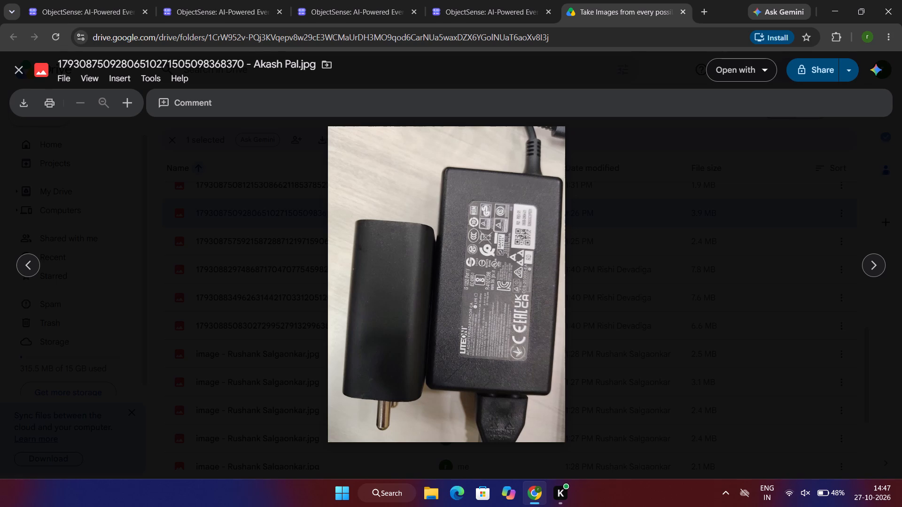
scroll(254, 266, "right", 8)
left_click(877, 261)
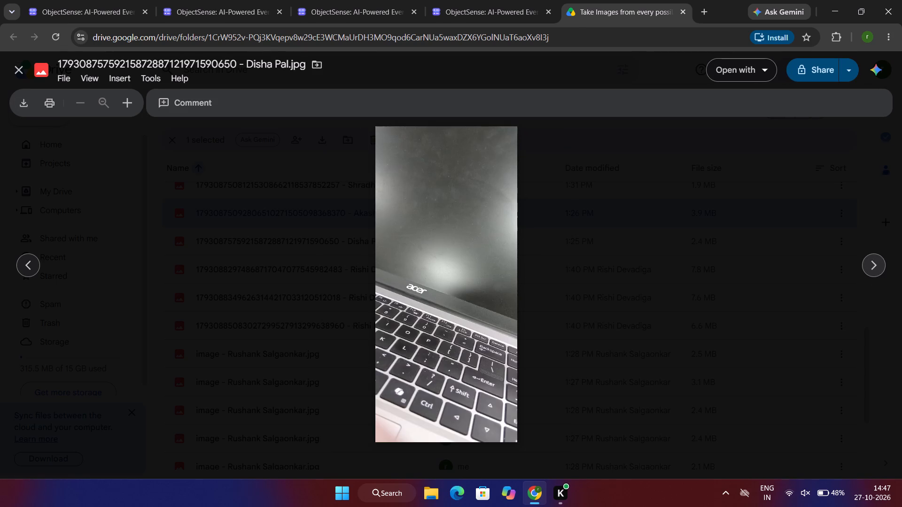
key("Right")
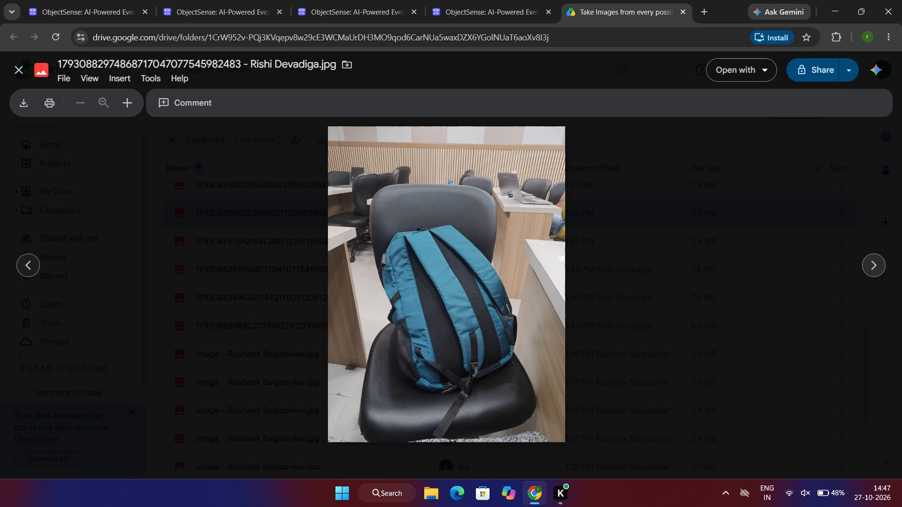
key("Right")
key("Right")
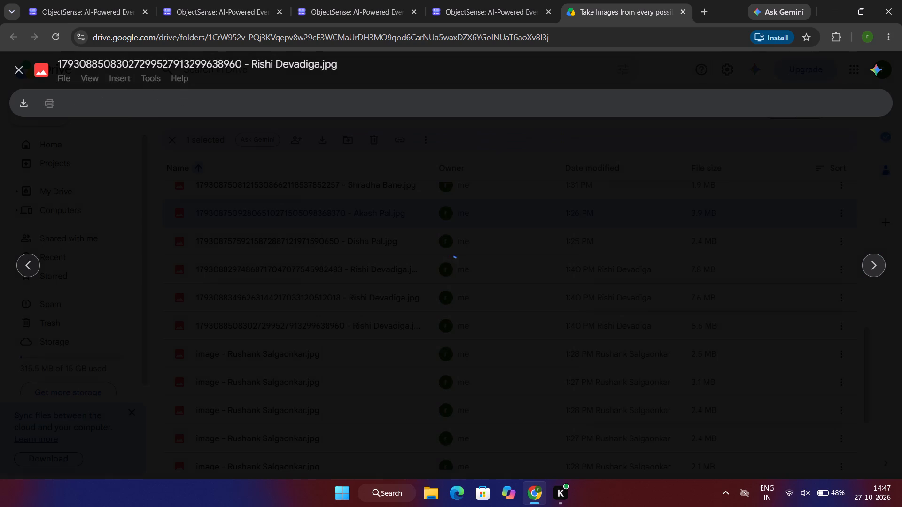
key("Right")
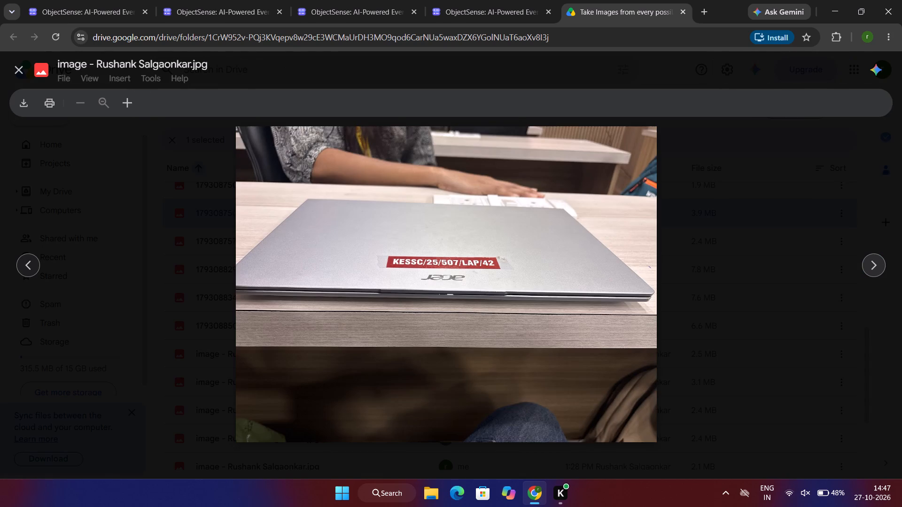
key("Right")
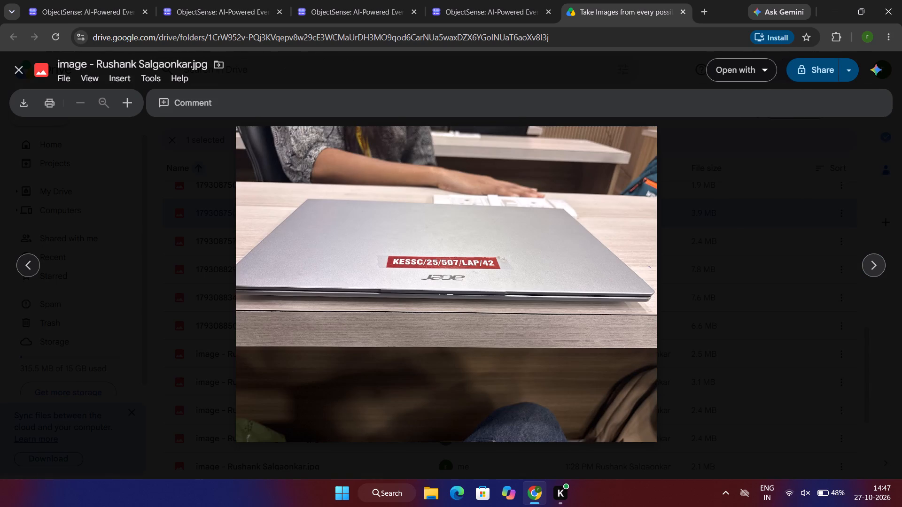
key("Right")
key("Right")
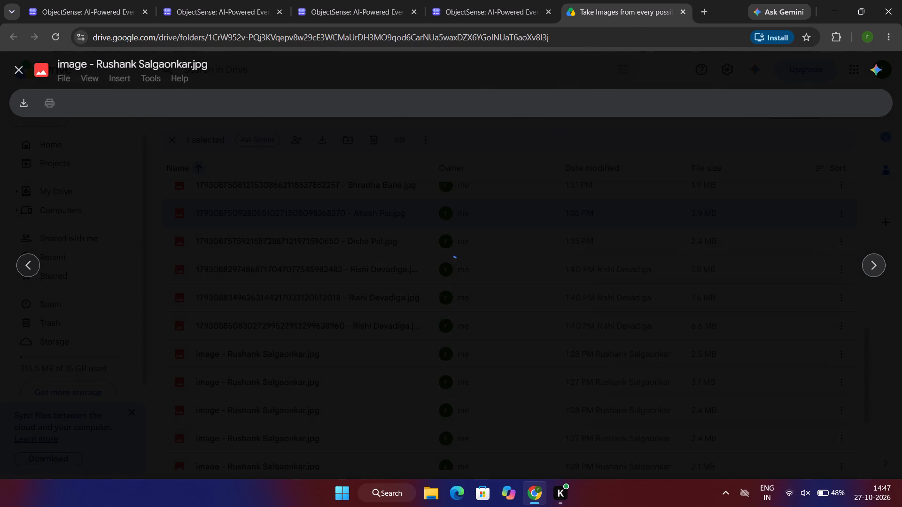
key("Right")
key("Right")
key("Right")
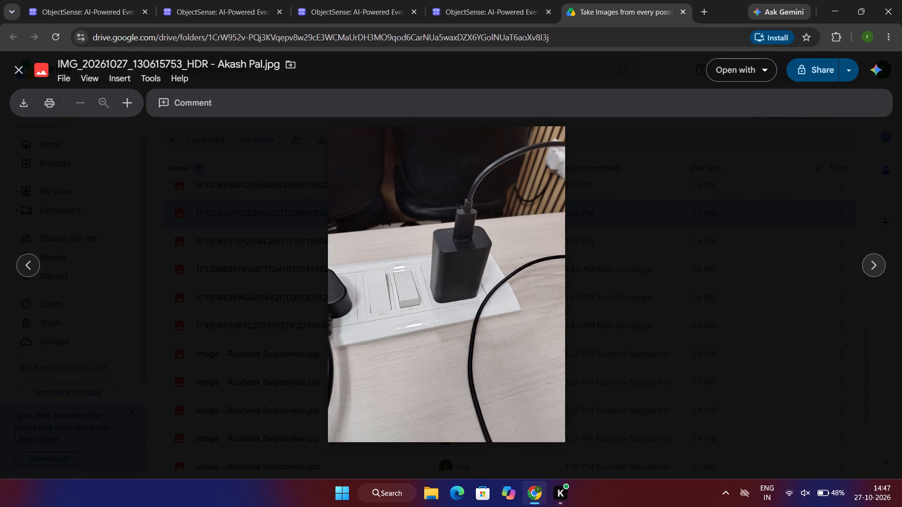
key("Right")
key("Right")
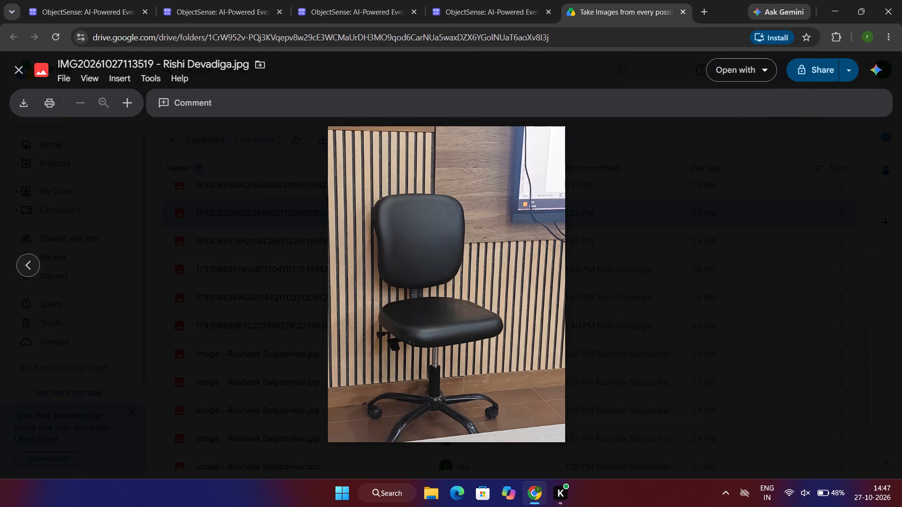
key("Right")
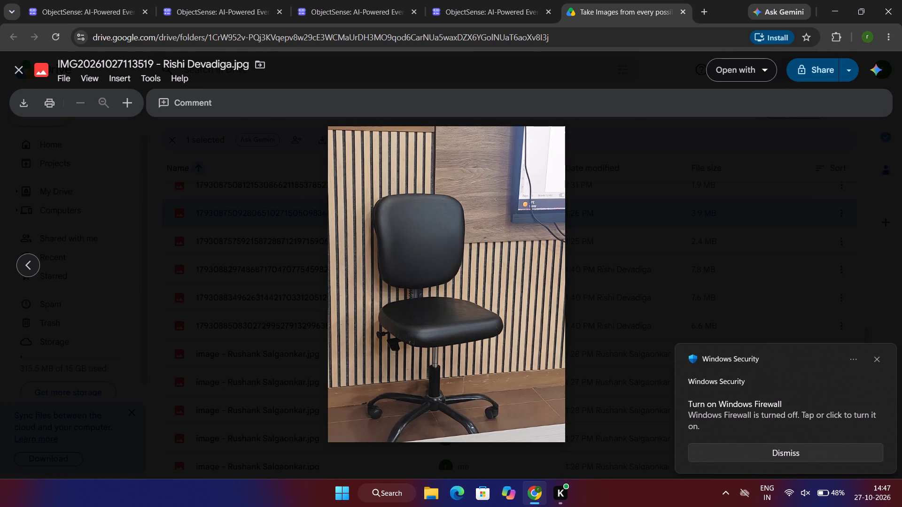
Go back through the previewed Object 1 photos to the earlier uploads, and close the preview.
key("Left")
key("Left")
key("Left")
key("Left")
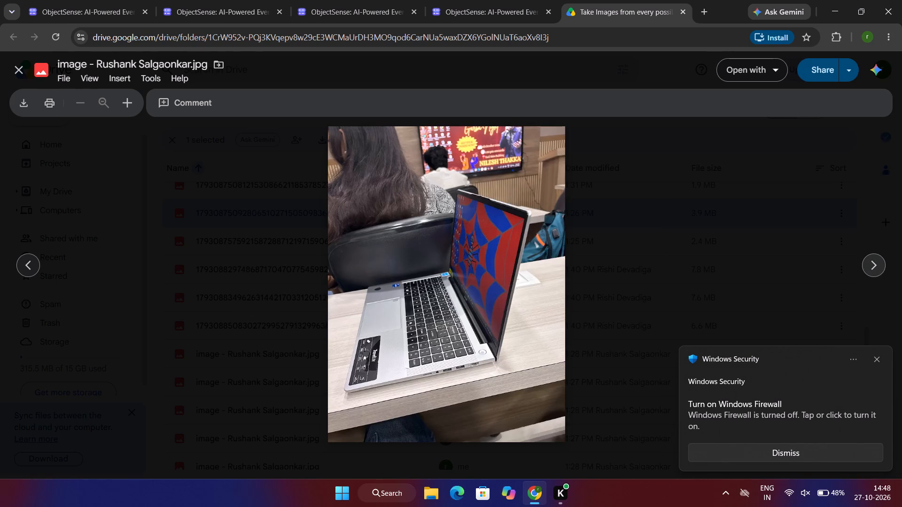
key("Left")
key("Left")
key("Left")
key("Left")
key("Left")
key("Left")
key("Left")
key("Left")
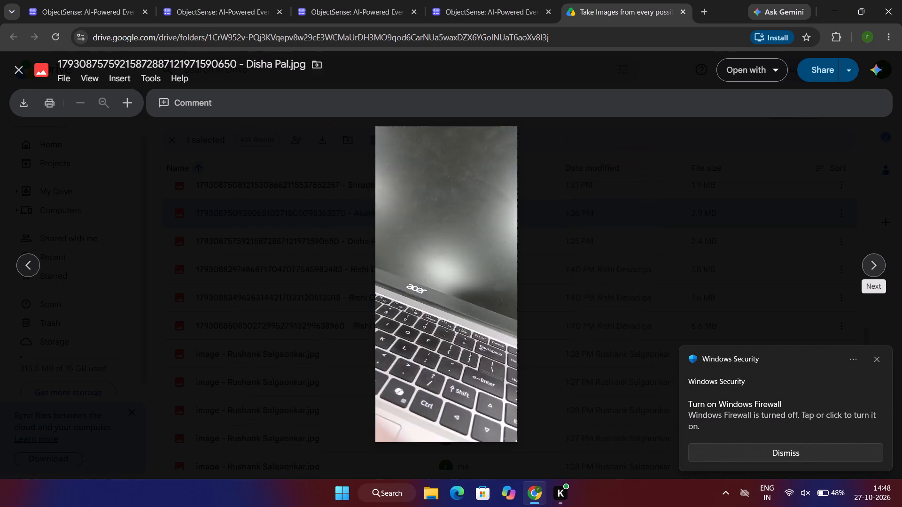
key("Left")
key("Left")
key("Left")
key("Left")
key("Left")
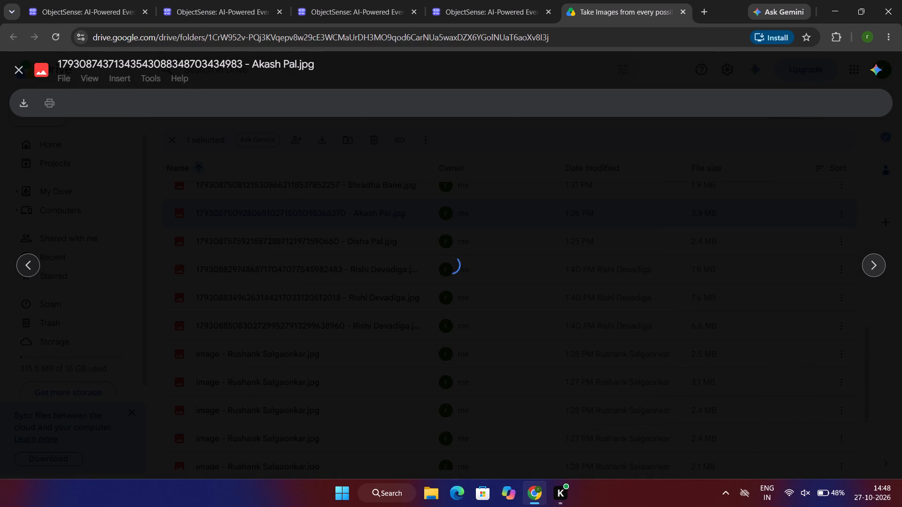
key("Right")
key("Left")
key("Left")
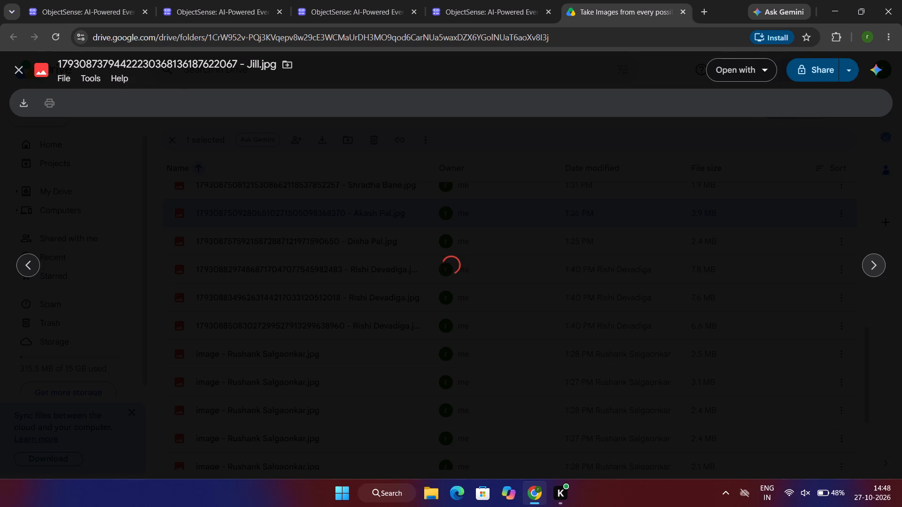
key("Left")
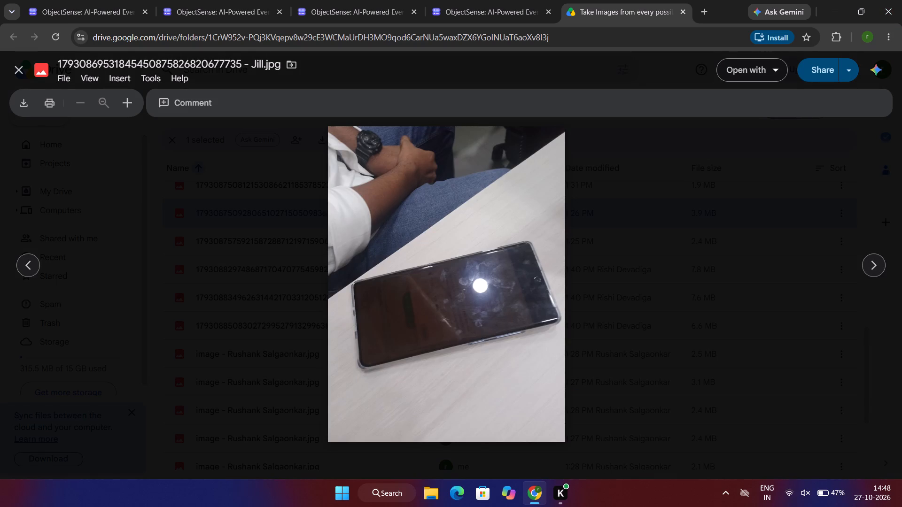
left_click(15, 74)
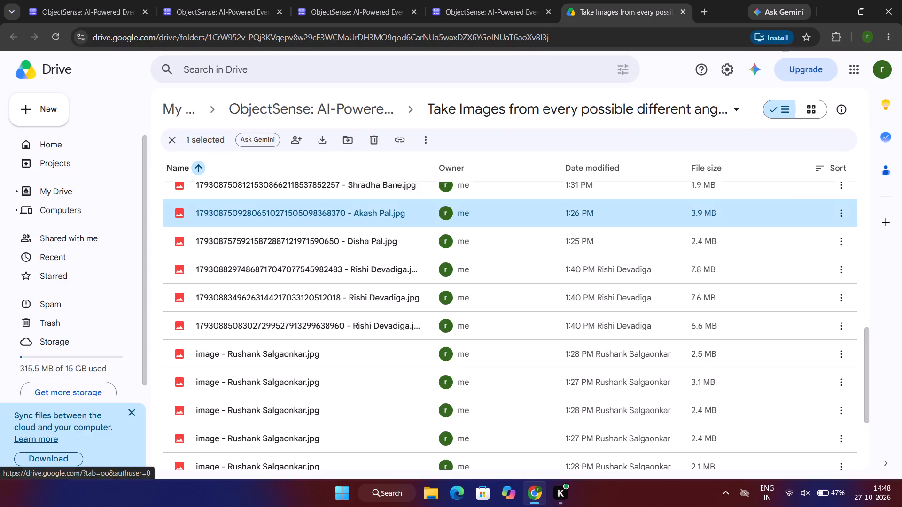
Close the Object 1 Drive folder and examine the response summary's Object 1 name chart and Object 2 image uploads.
scroll(363, 306, "up", 10)
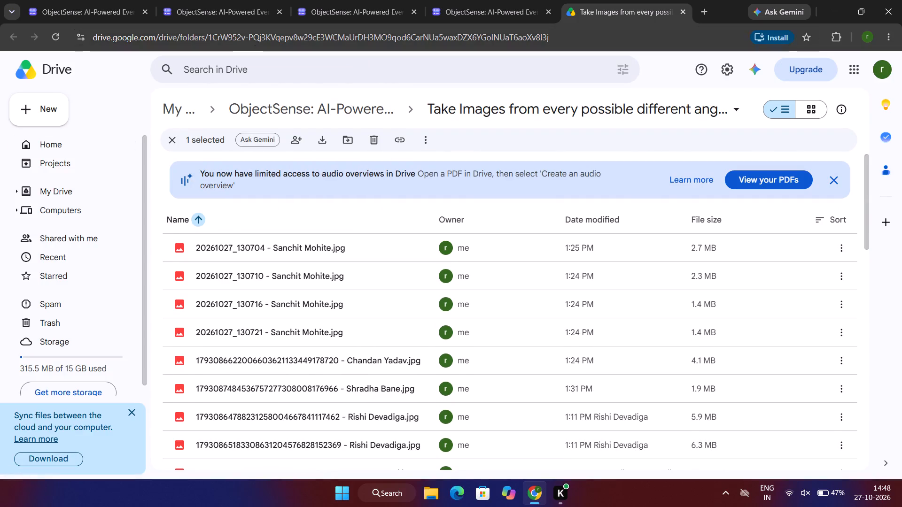
left_click(684, 11)
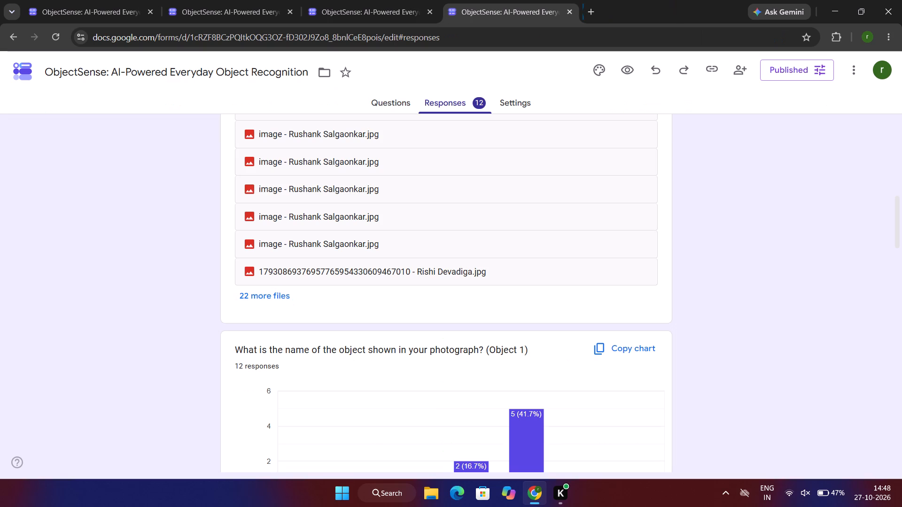
scroll(393, 349, "down", 3)
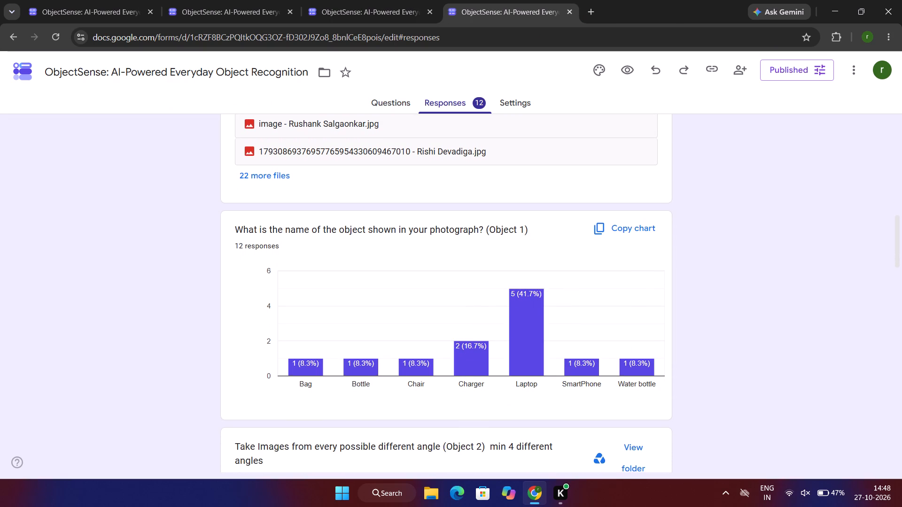
scroll(424, 388, "down", 2)
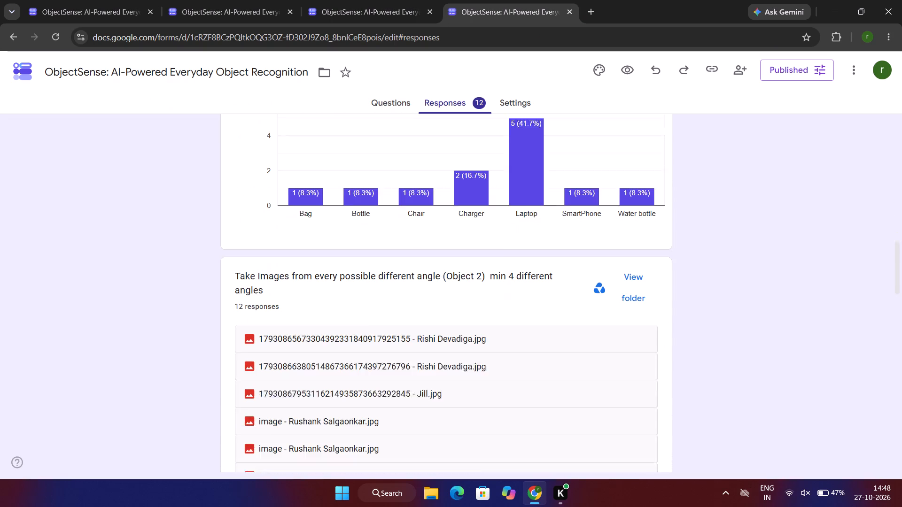
scroll(424, 388, "down", 3)
scroll(424, 388, "up", 4)
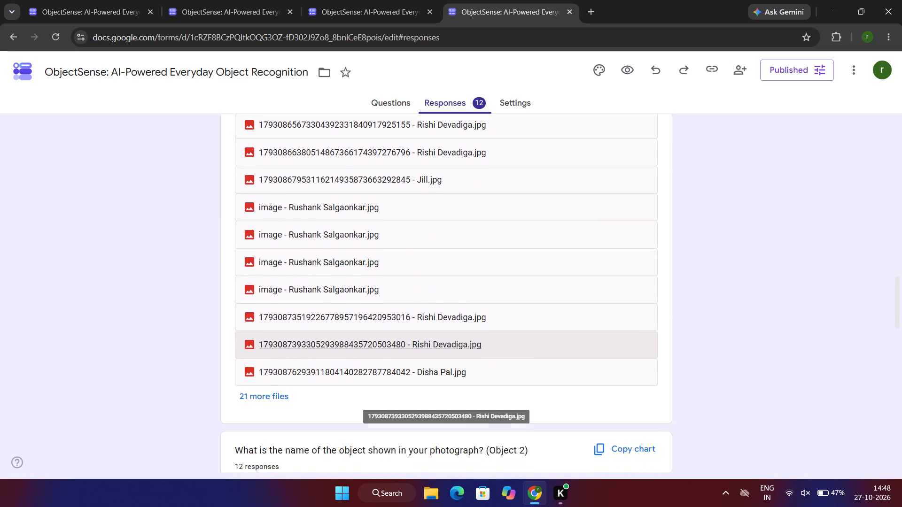
scroll(424, 388, "up", 5)
Return to the form's questions and review the Object Information section through the last Object 3 question.
left_click(389, 97)
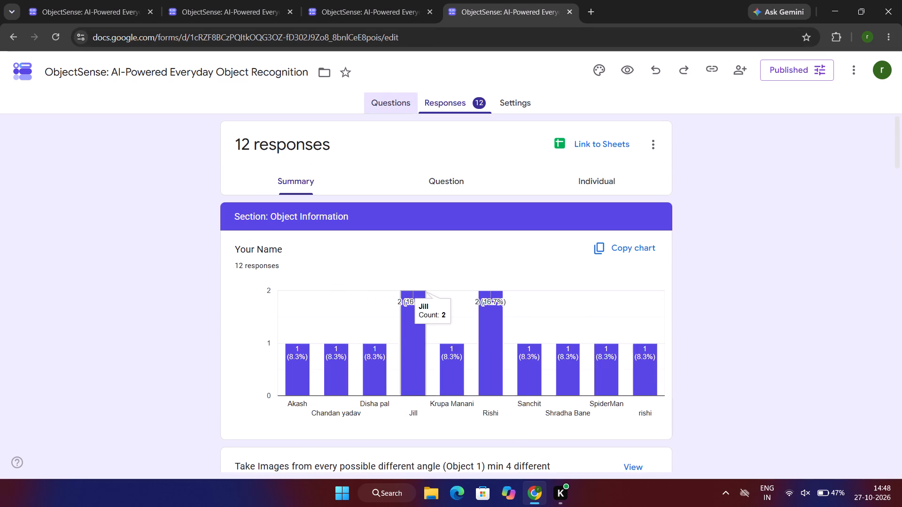
scroll(305, 330, "down", 5)
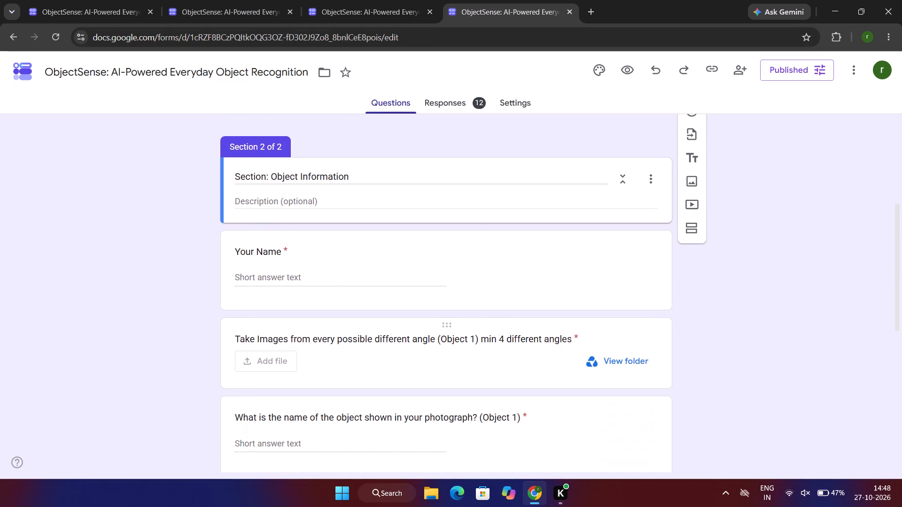
scroll(305, 330, "down", 6)
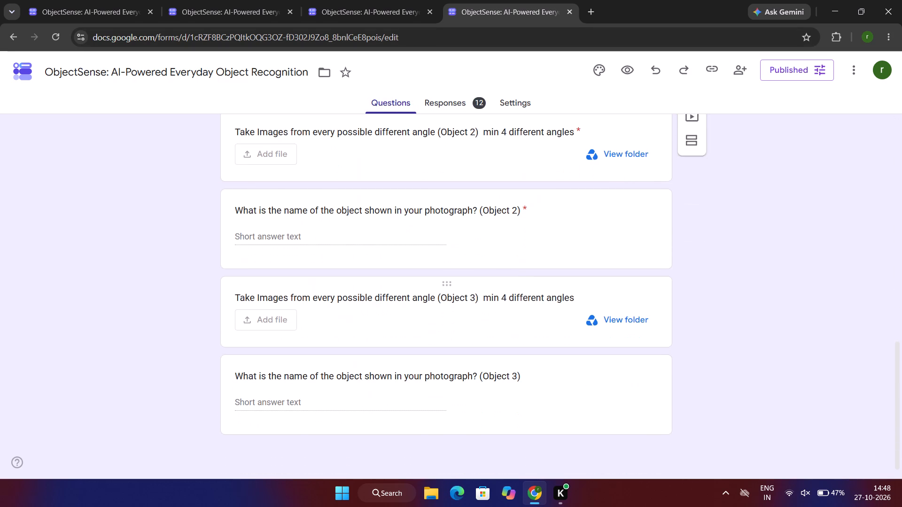
scroll(305, 330, "down", 2)
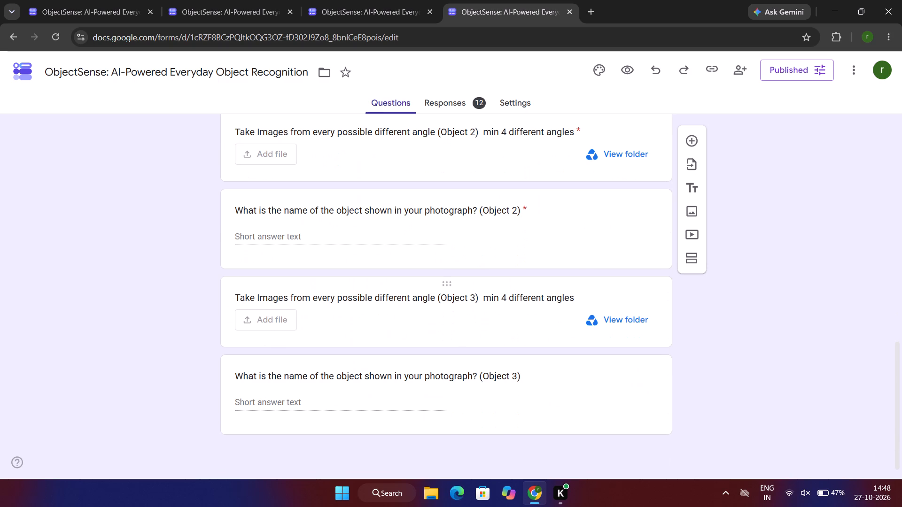